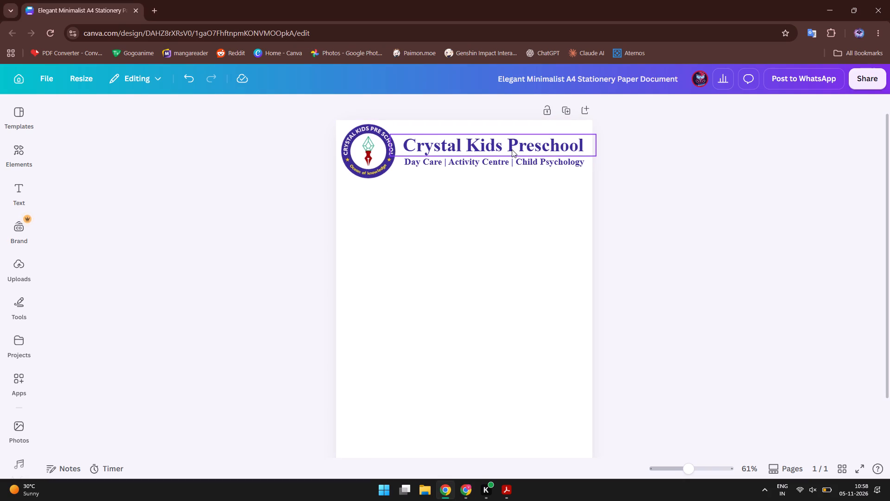
drag(512, 149, 512, 143)
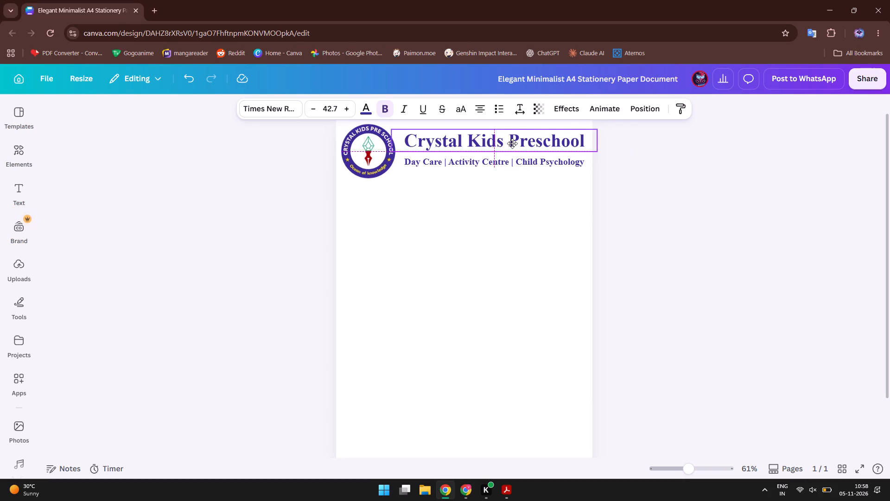
drag(512, 143, 511, 143)
drag(511, 143, 511, 143)
click(617, 154)
click(612, 194)
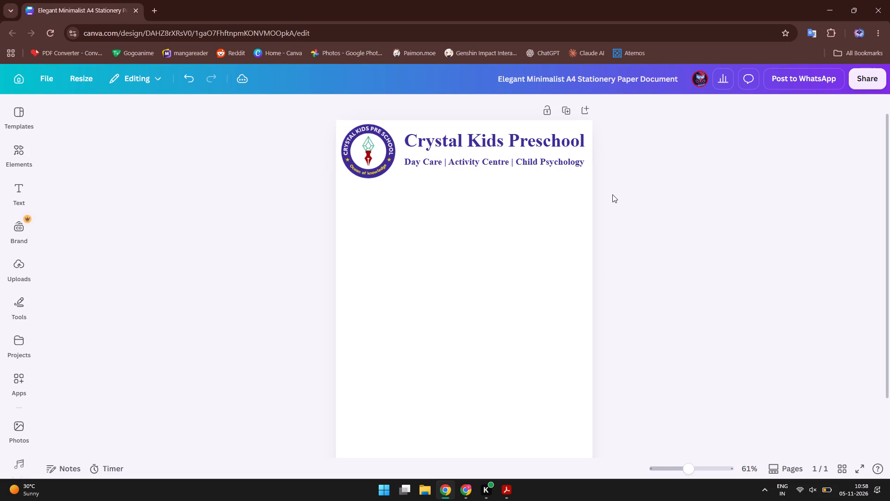
scroll(612, 194, up, 1)
click(499, 162)
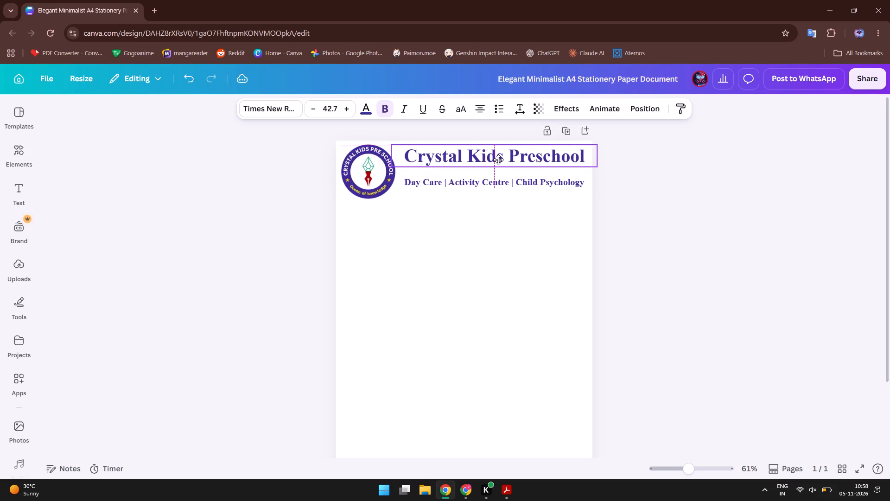
click(416, 231)
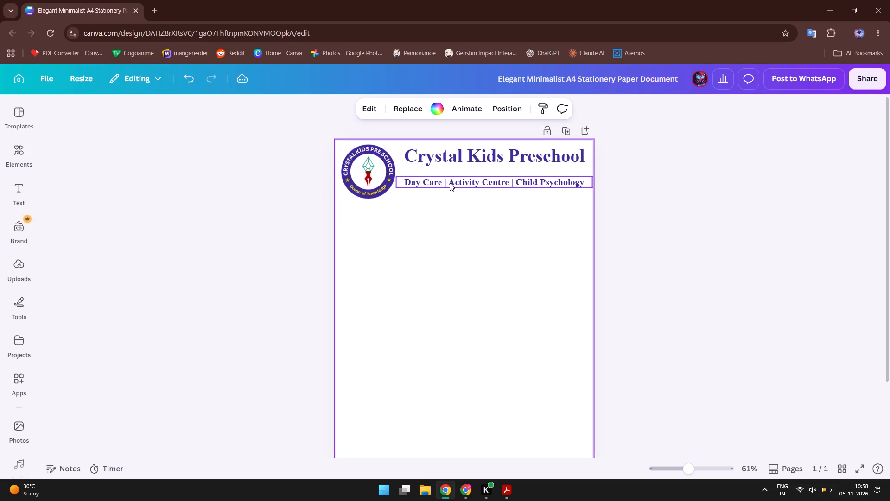
Move the "Day Care | Activity Centre | Child Psychology" tagline up directly beneath the heading, centred with it.
drag(450, 183, 451, 177)
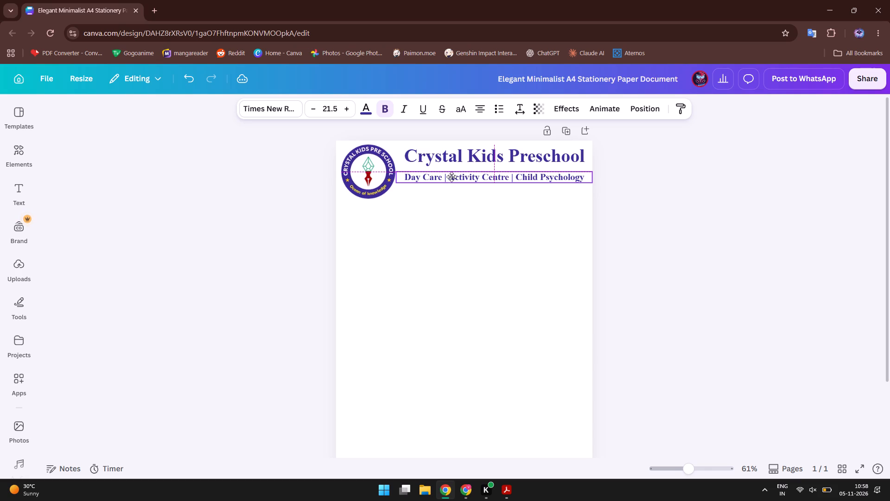
drag(451, 177, 450, 175)
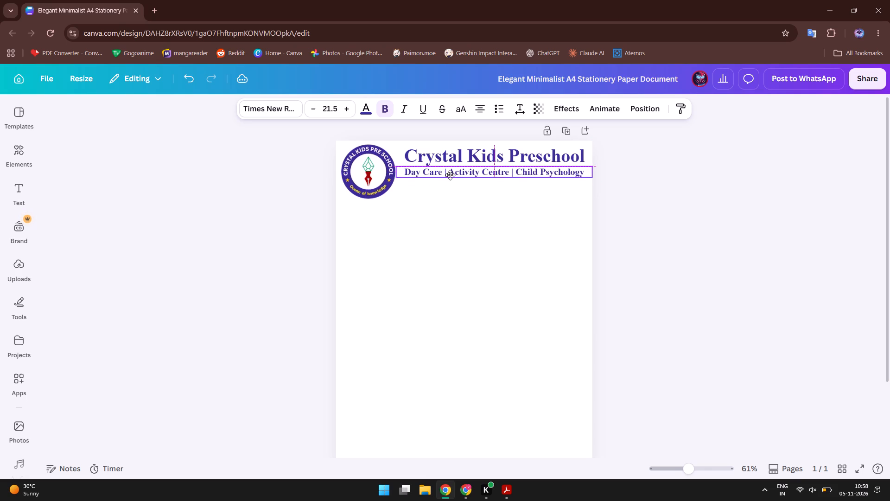
drag(450, 175, 451, 175)
click(600, 195)
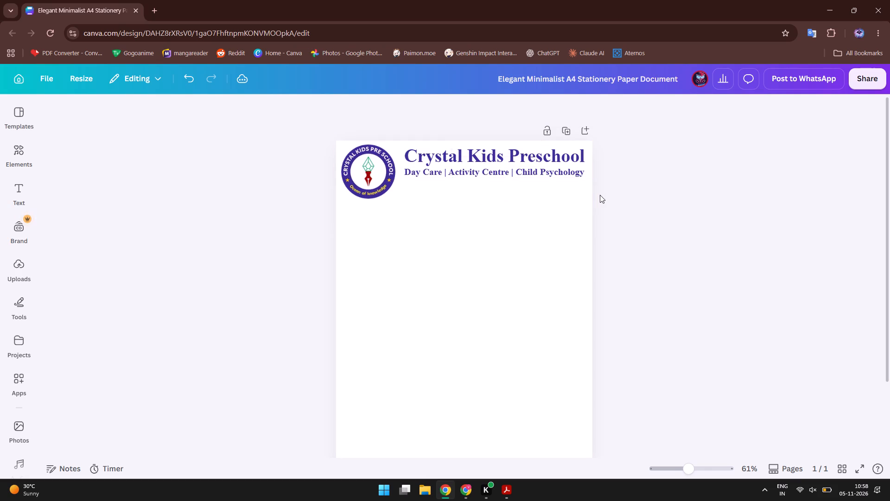
click(522, 172)
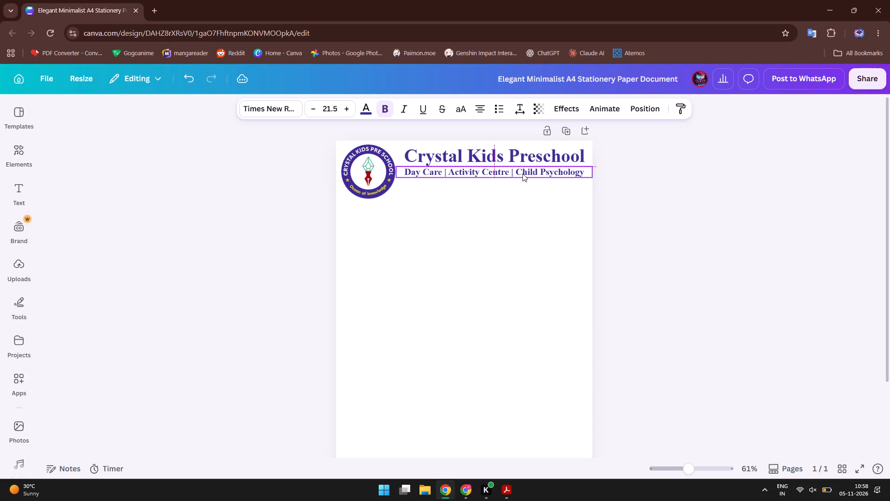
Reposition the "Day Care | Activity Centre | Child Psychology" tagline slightly lower beneath the Crystal Kids Preschool heading, centred with it.
click(617, 192)
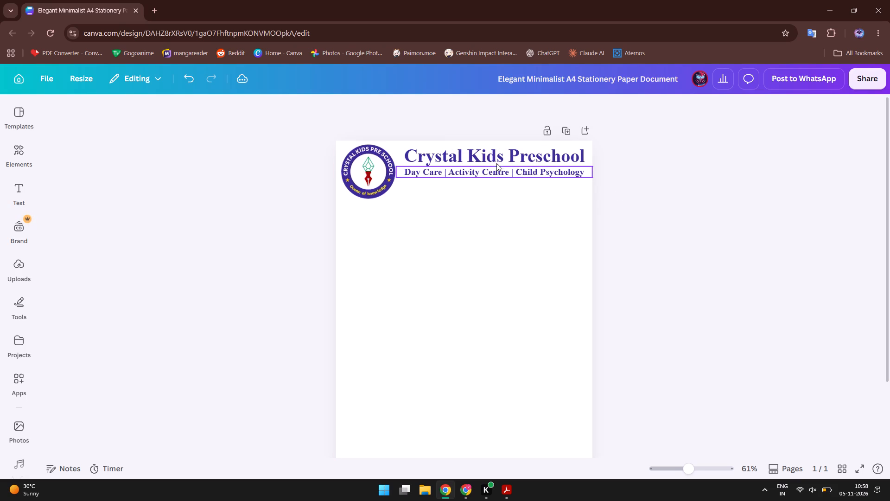
click(484, 151)
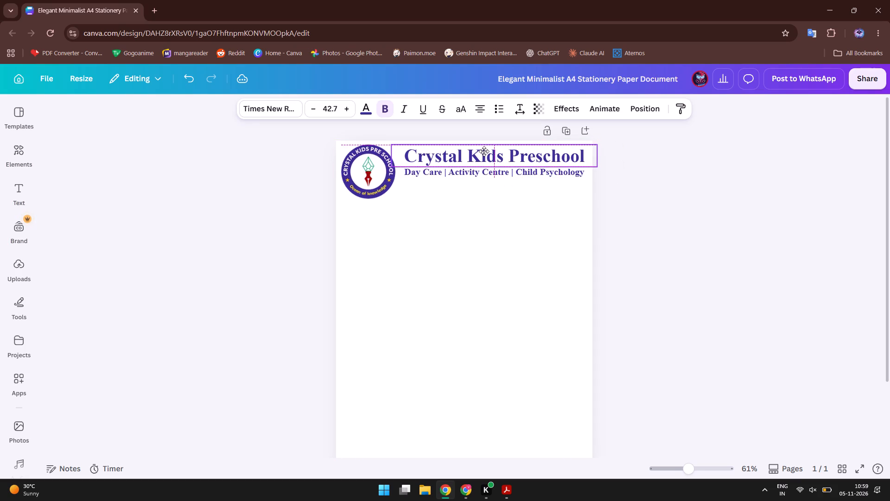
click(526, 188)
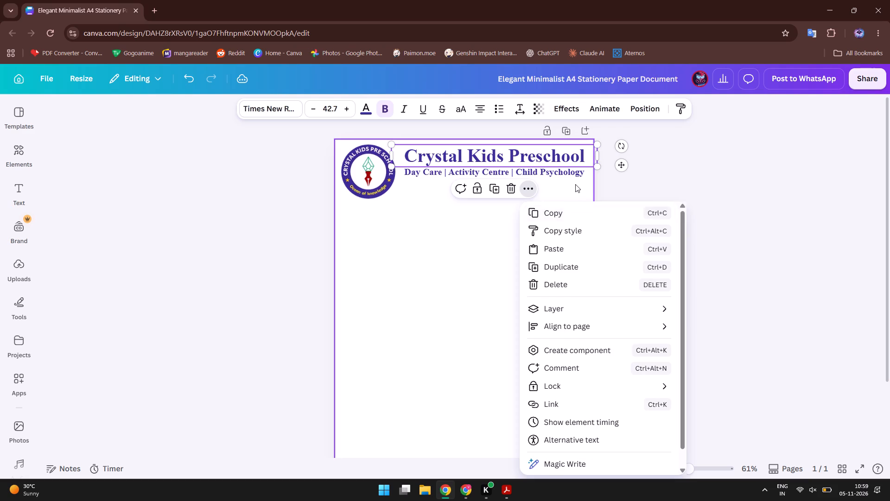
click(575, 184)
click(561, 167)
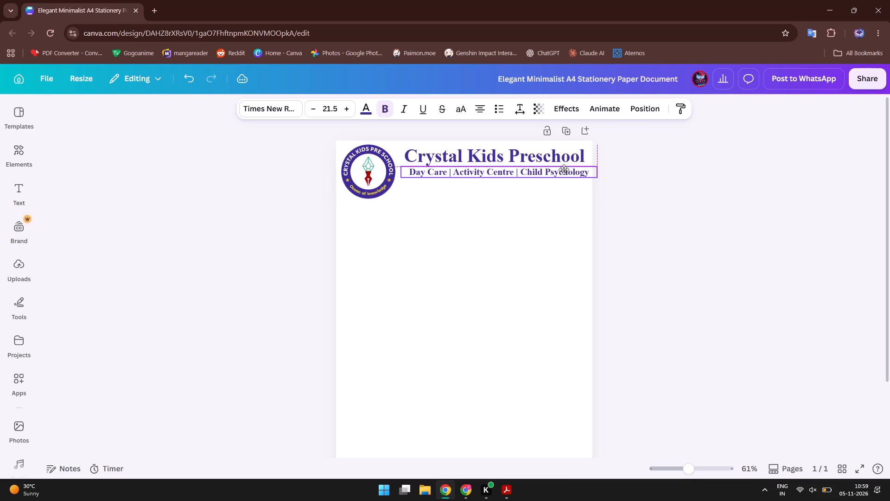
click(629, 196)
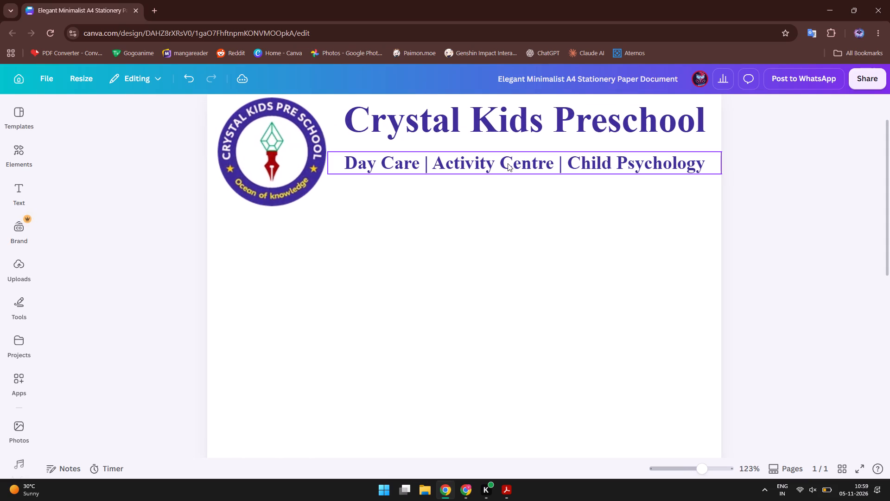
drag(508, 163, 508, 158)
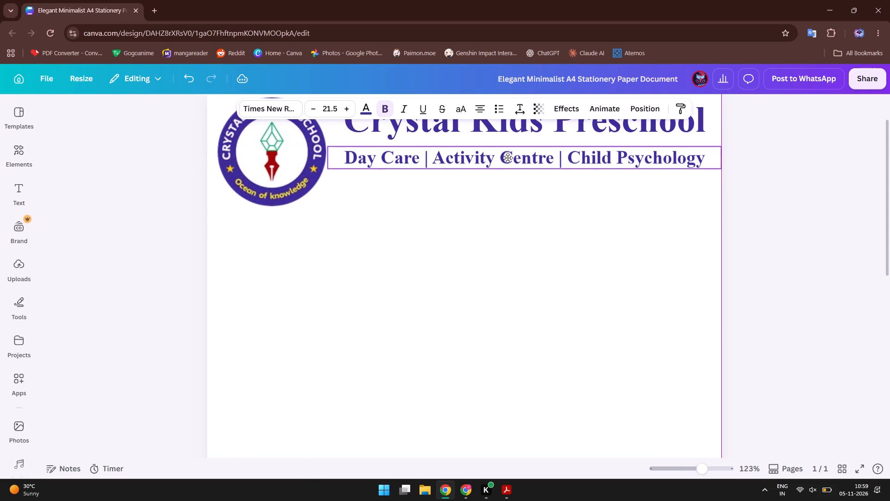
drag(508, 158, 511, 159)
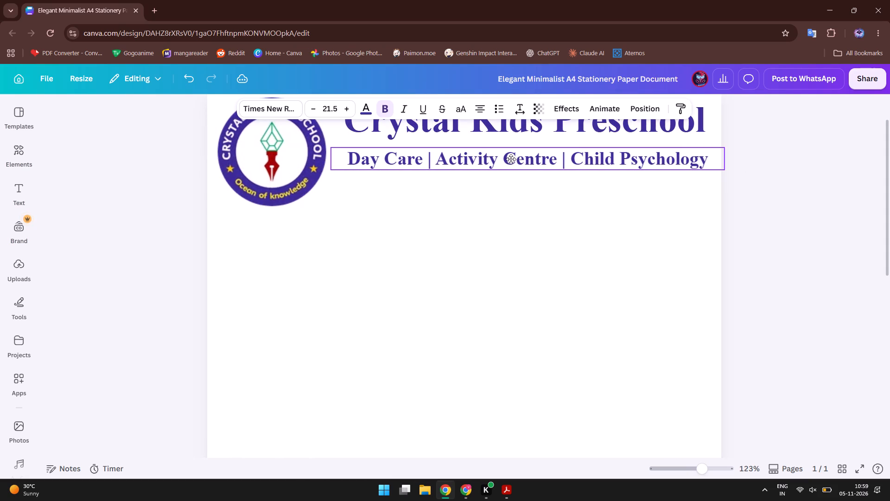
drag(511, 159, 509, 157)
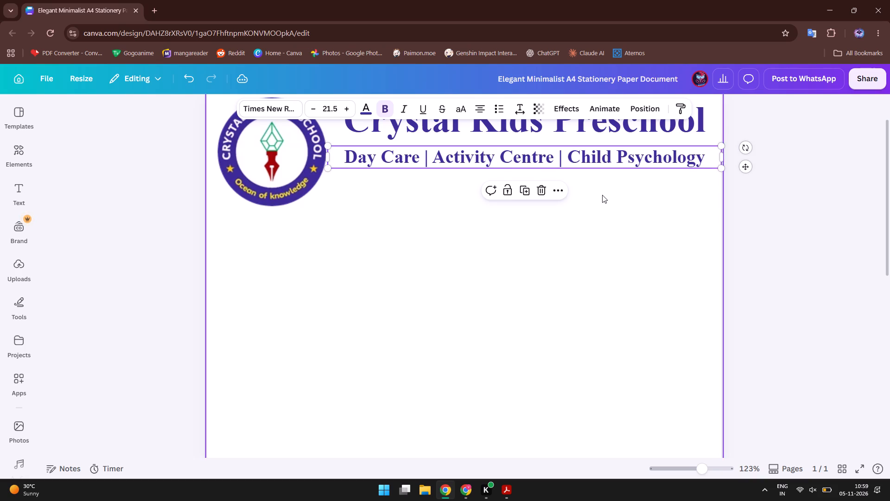
click(602, 195)
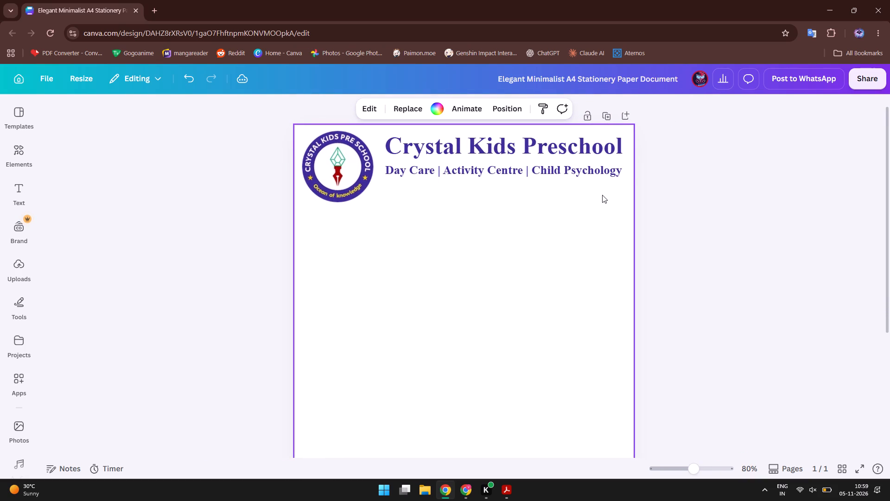
Fine-tune the tagline's vertical position, tightening the gap below the Crystal Kids Preschool heading while keeping the two centred.
click(571, 168)
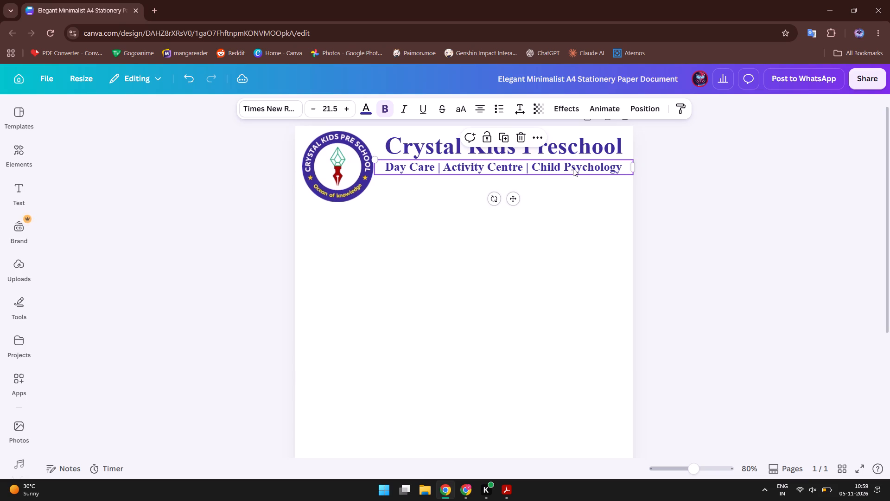
click(573, 217)
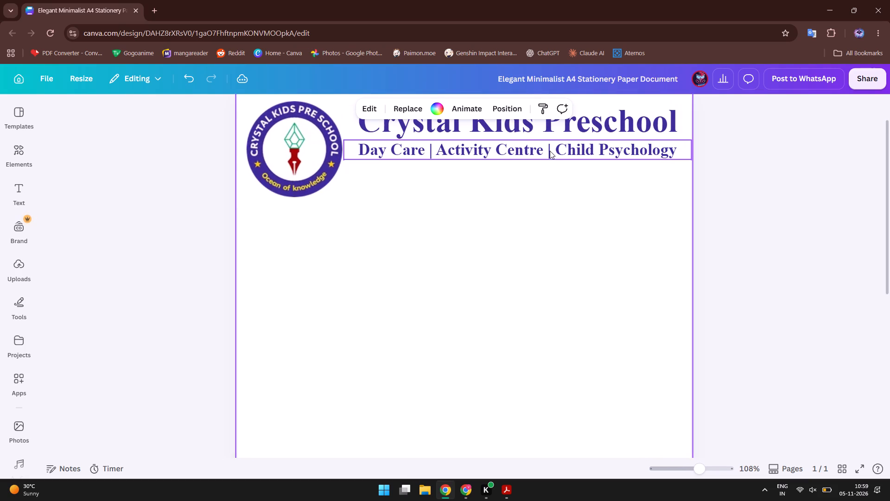
click(551, 148)
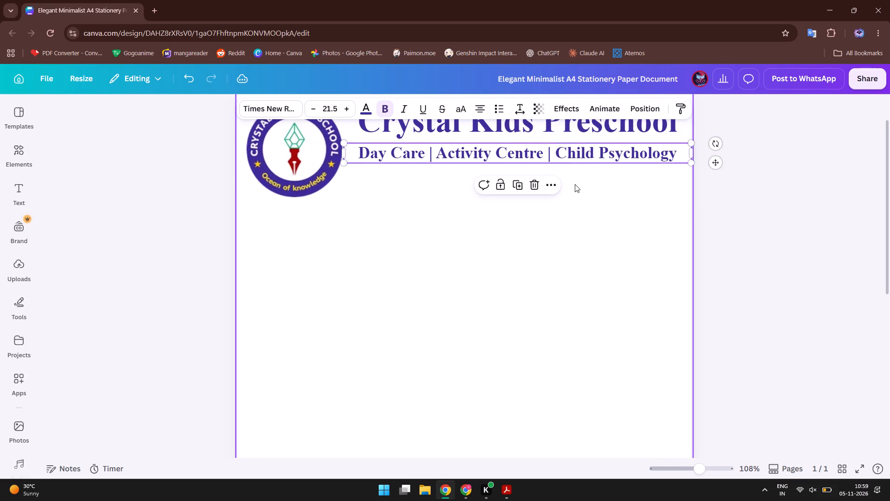
click(575, 184)
scroll(575, 184, up, 1)
click(758, 243)
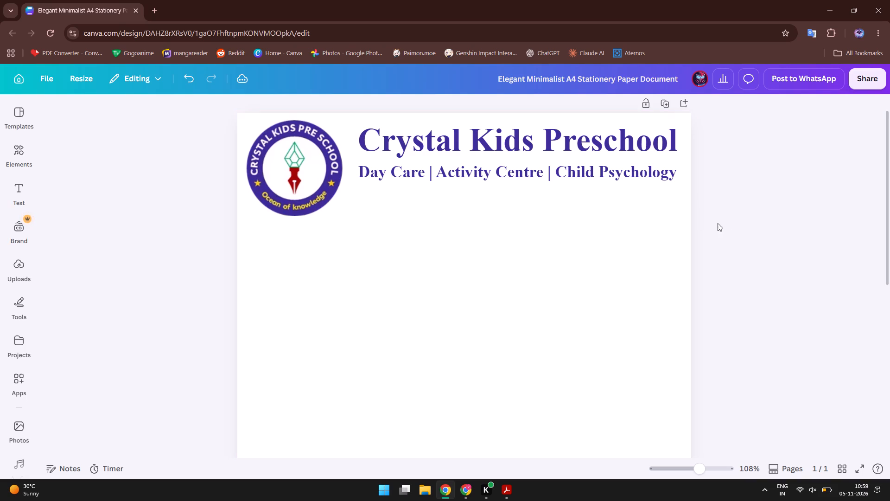
click(612, 181)
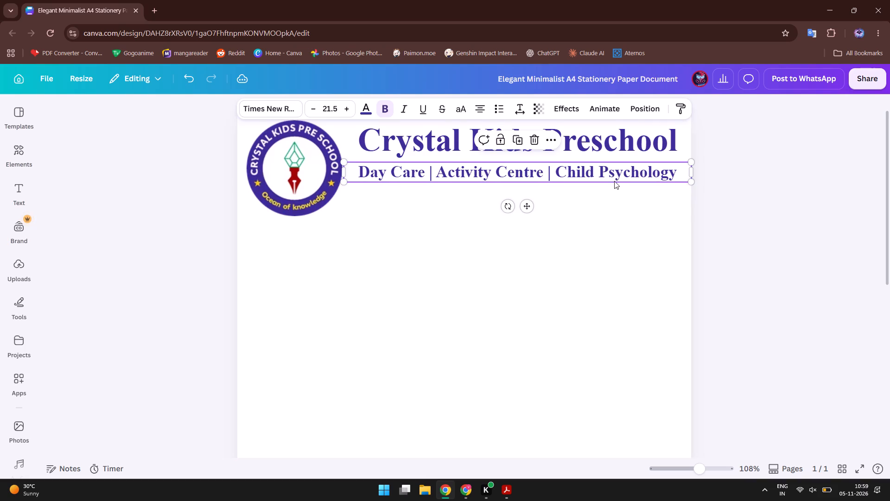
click(650, 217)
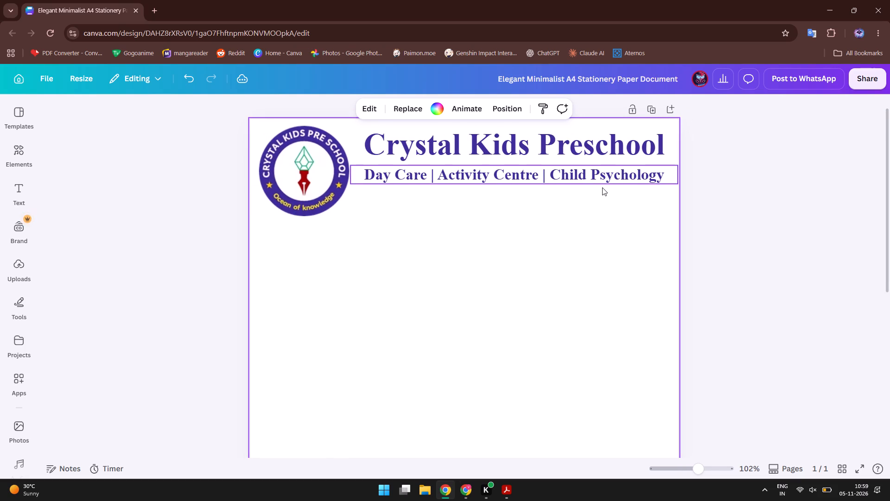
Duplicate the "Day Care | Activity Centre | Child Psychology" tagline and place the copy directly below the original, horizontally aligned with it.
right_click(595, 178)
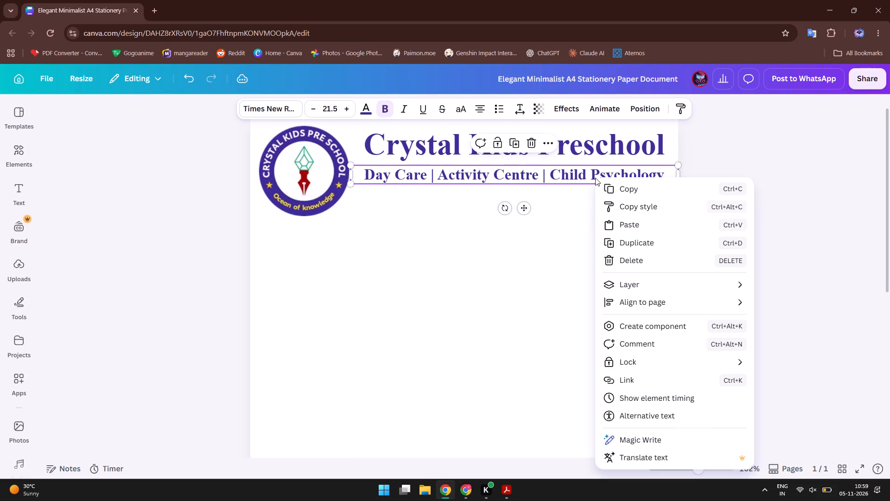
click(674, 244)
drag(540, 180, 540, 190)
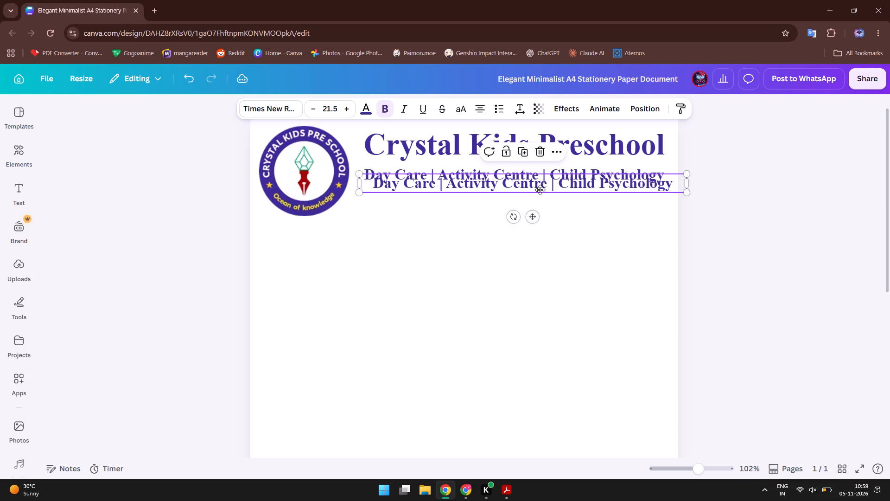
drag(540, 190, 533, 199)
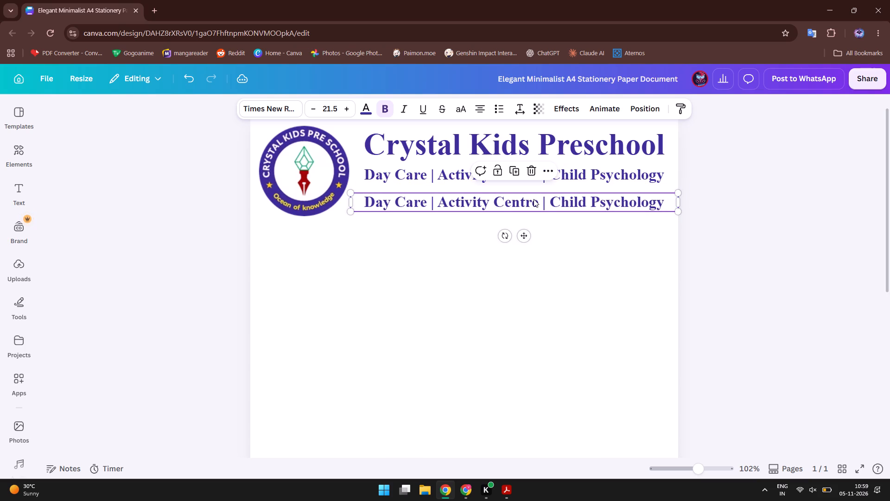
click(534, 199)
click(589, 278)
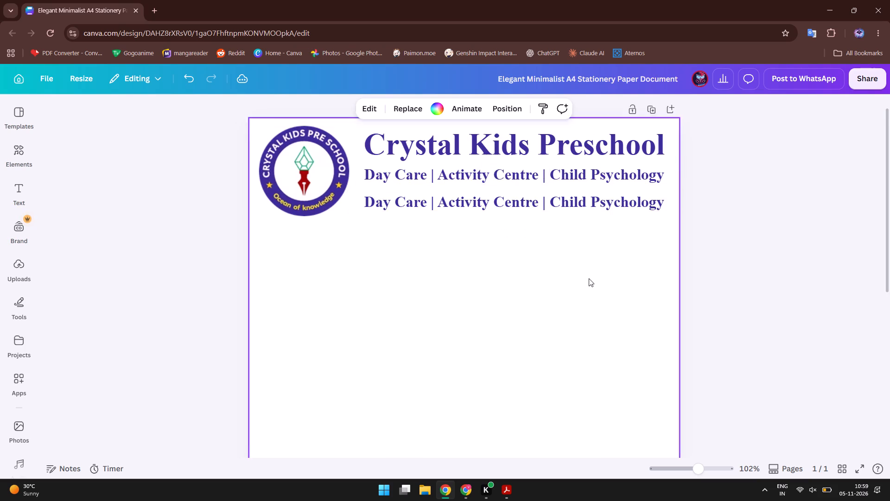
Open the text of the duplicated lower tagline for editing.
scroll(589, 278, down, 2)
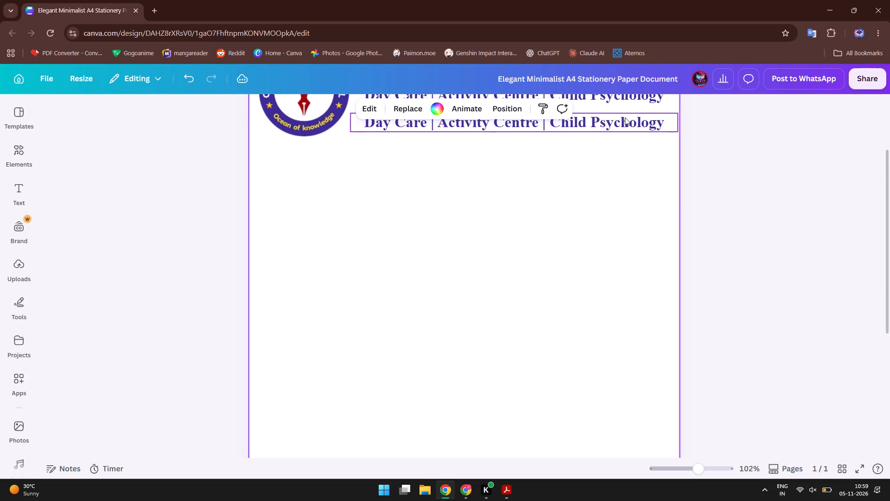
double_click(622, 118)
double_click(622, 118)
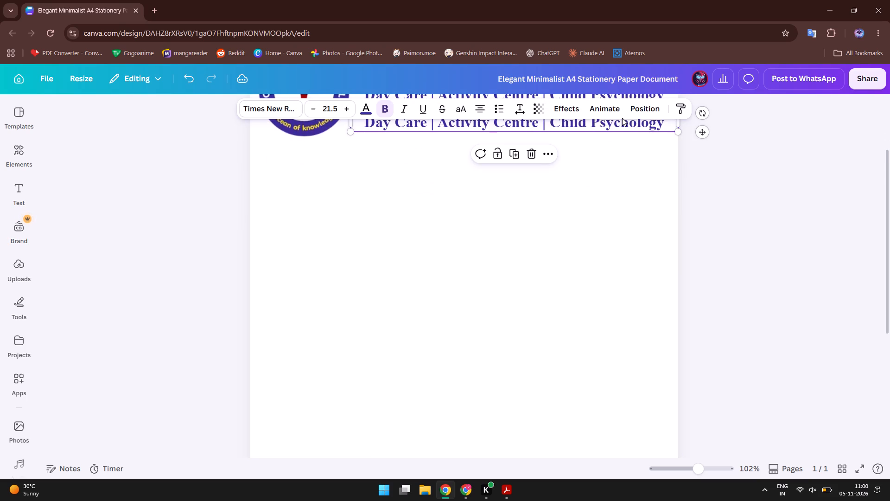
click(628, 157)
double_click(603, 116)
Select all the text of the duplicated lower "Day Care | Activity Centre | Child Psychology" tagline for editing.
click(583, 129)
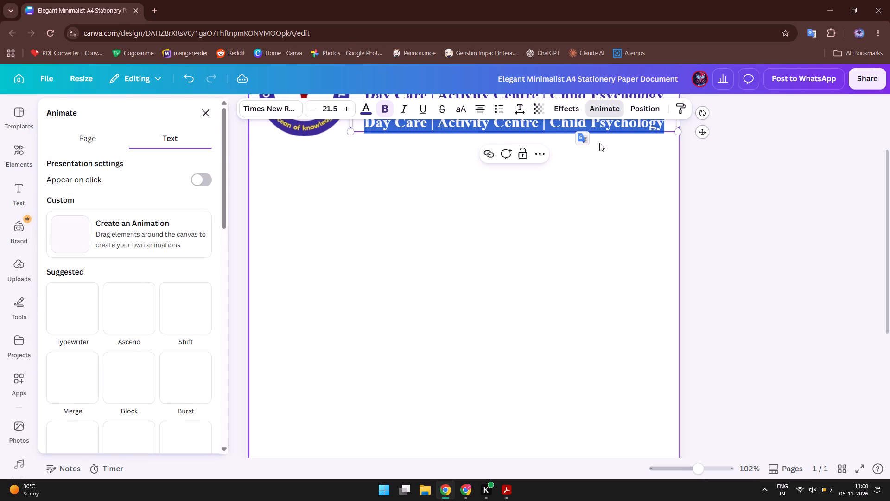
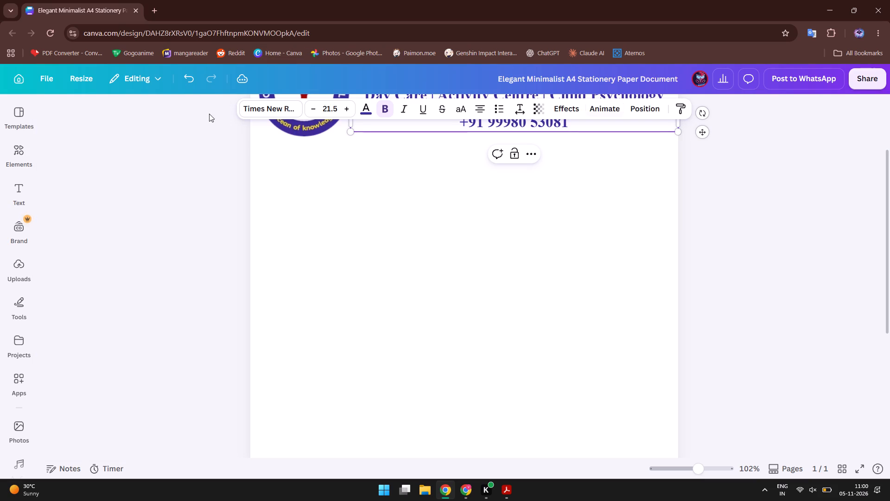
Duplicate the phone number line under the tagline and place the copy lower down in the blank body of the page.
click(203, 205)
click(531, 120)
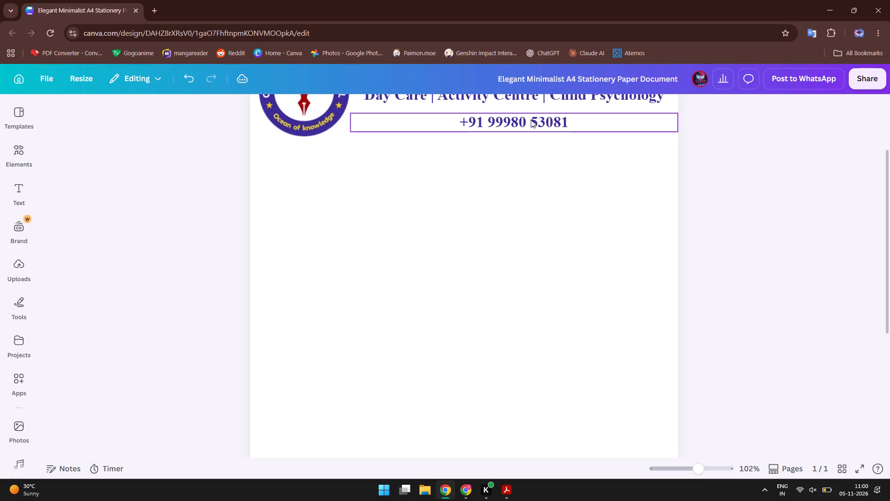
double_click(586, 125)
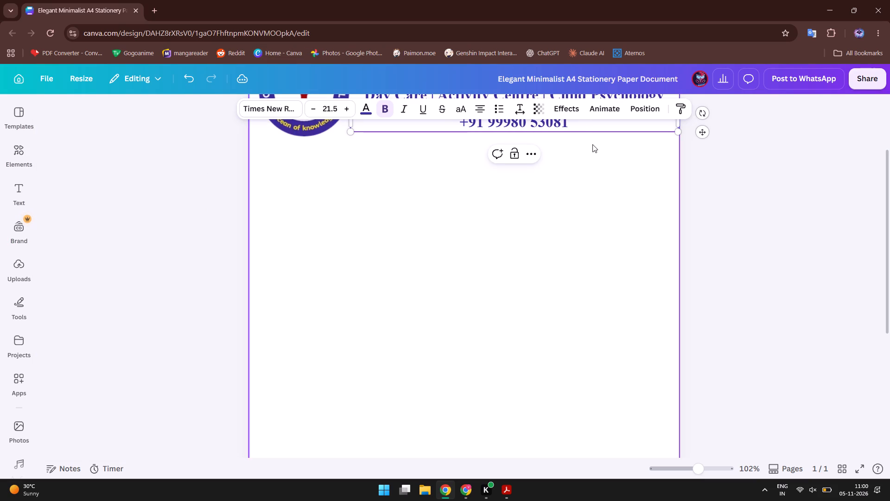
click(567, 158)
click(561, 129)
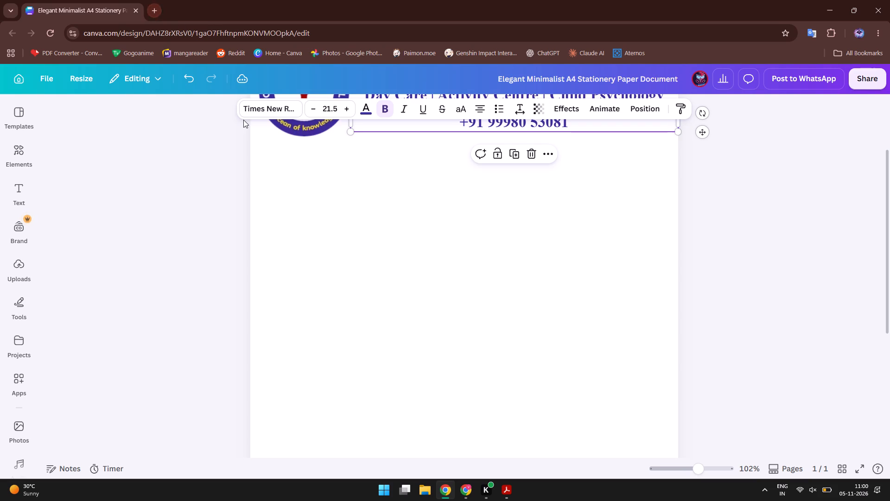
right_click(521, 124)
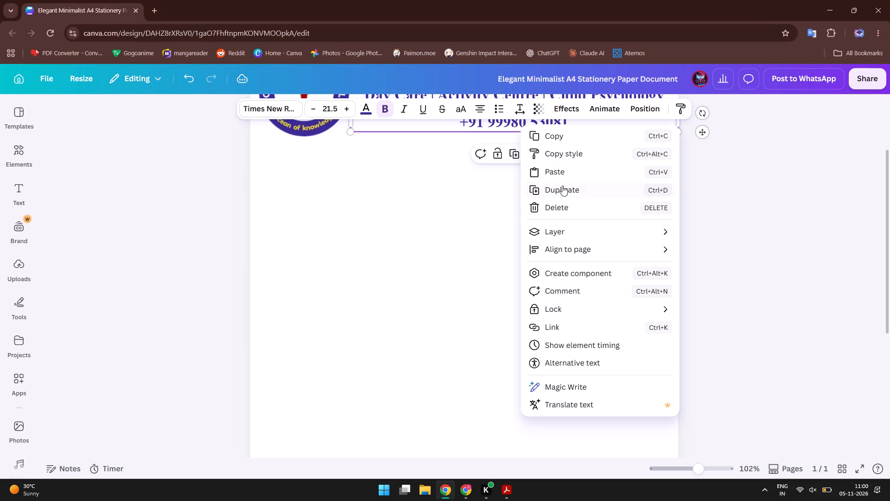
click(558, 193)
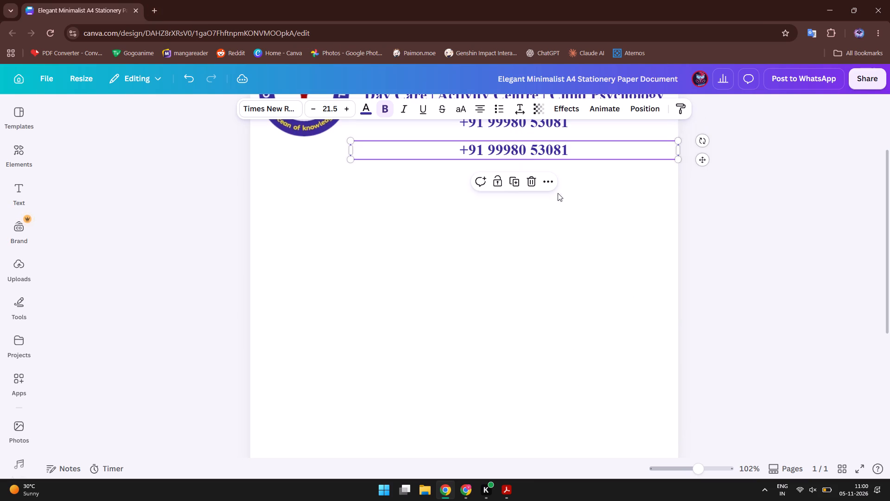
drag(526, 152, 509, 223)
Replace the text of the duplicated phone number line with "parents aadhar".
click(509, 223)
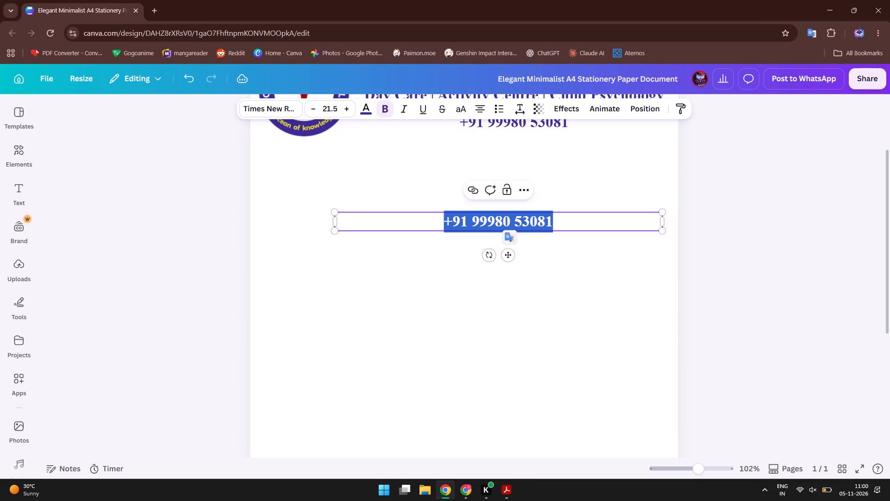
key(BackSpace)
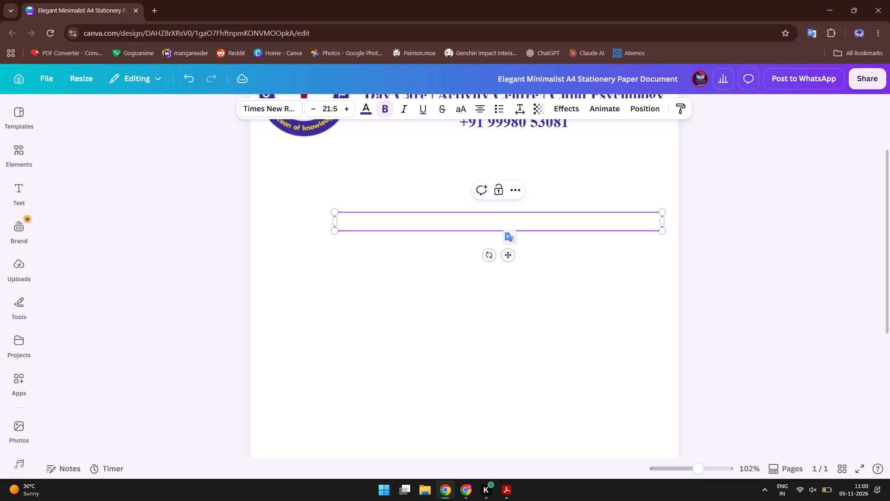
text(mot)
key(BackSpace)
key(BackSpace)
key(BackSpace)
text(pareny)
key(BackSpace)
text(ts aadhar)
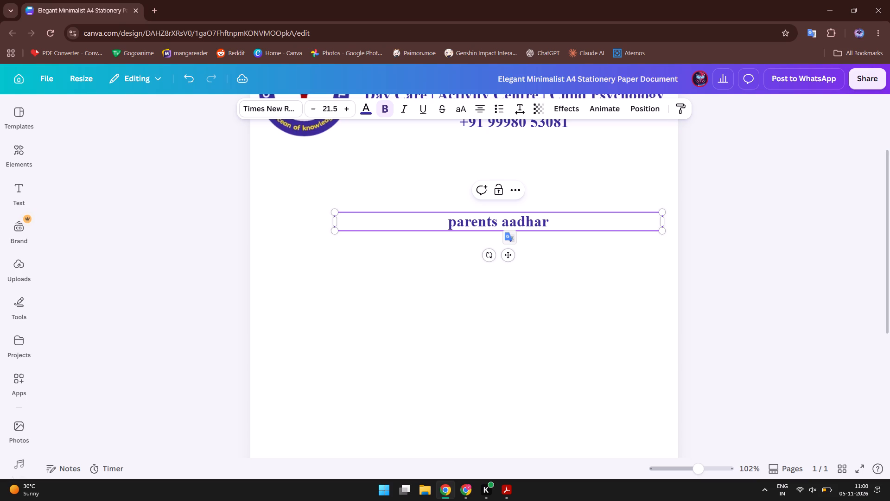
Add a second line reading "child birth certf xerox and see orig once" below "parents aadhar" in the body text.
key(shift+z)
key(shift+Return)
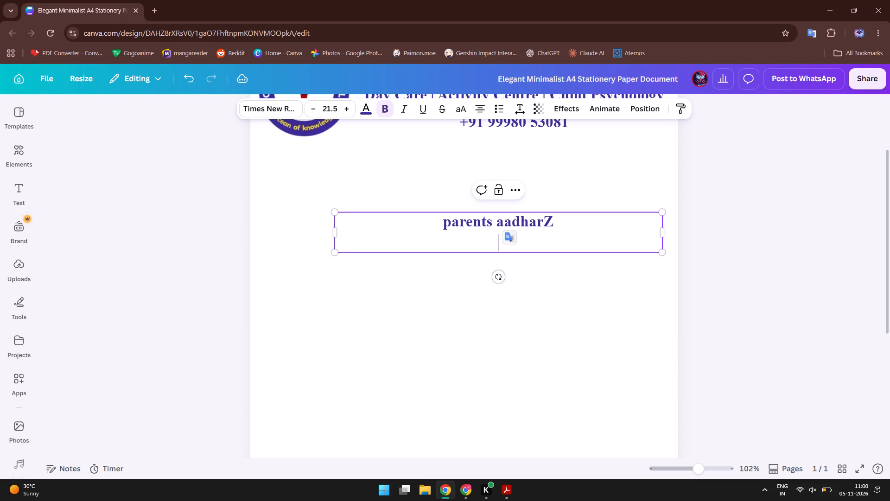
click(559, 220)
key(BackSpace)
key(Down)
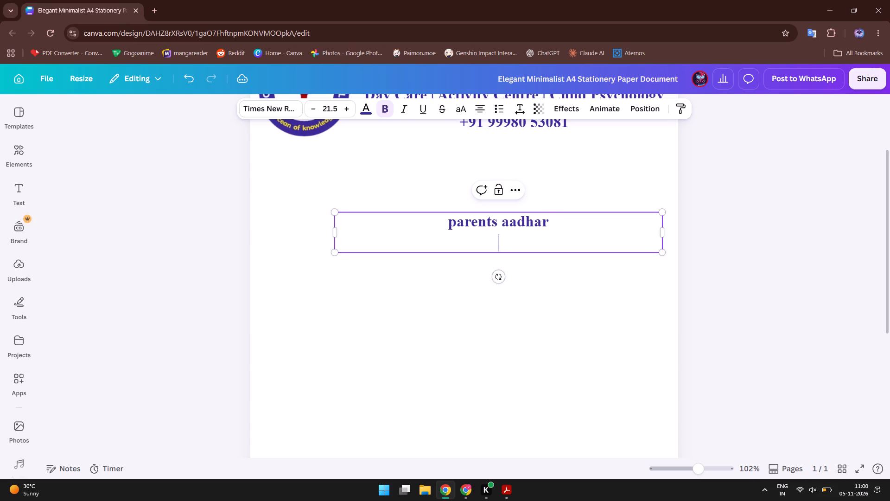
scroll(467, 336, down, 1)
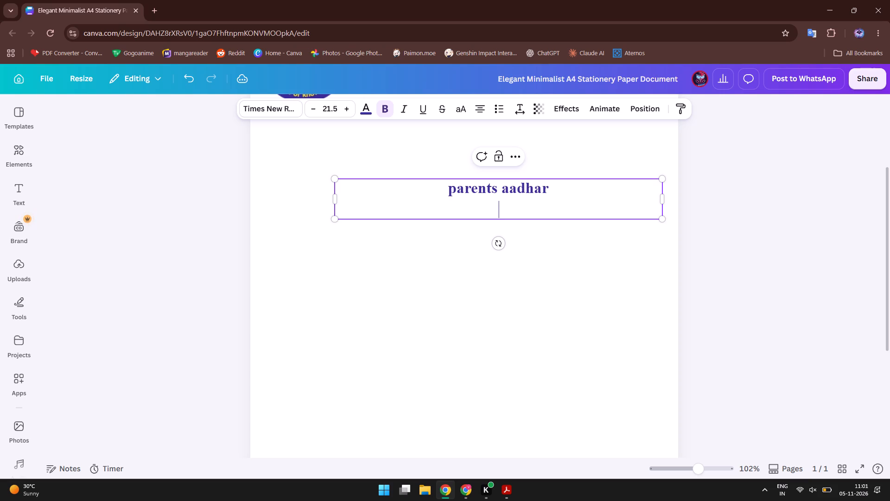
text(child birth certf xerox)
key(space)
text(and see orhg)
key(BackSpace)
key(BackSpace)
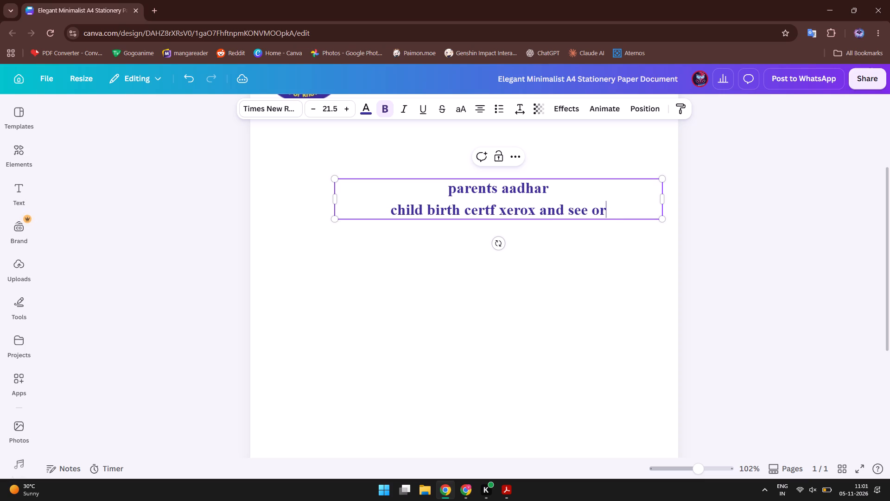
text(ig)
key(space)
text(xer)
key(BackSpace)
key(BackSpace)
key(BackSpace)
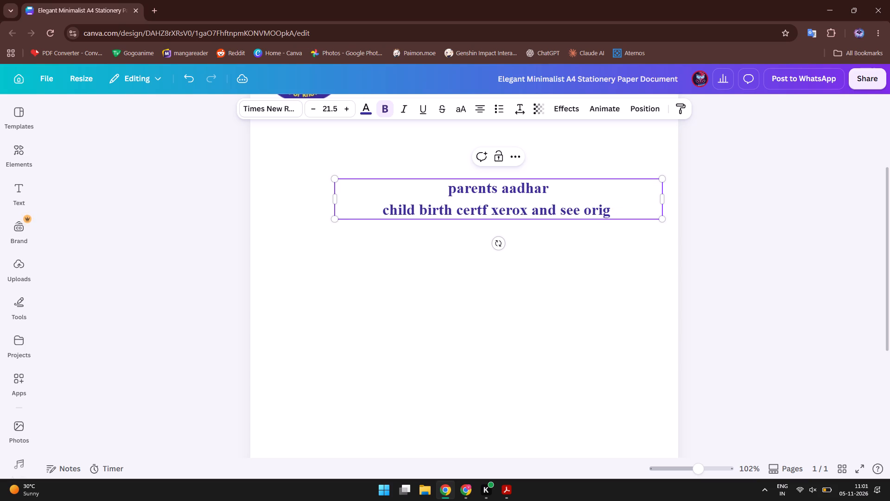
text(onceZ)
key(shift+Return)
key(BackSpace)
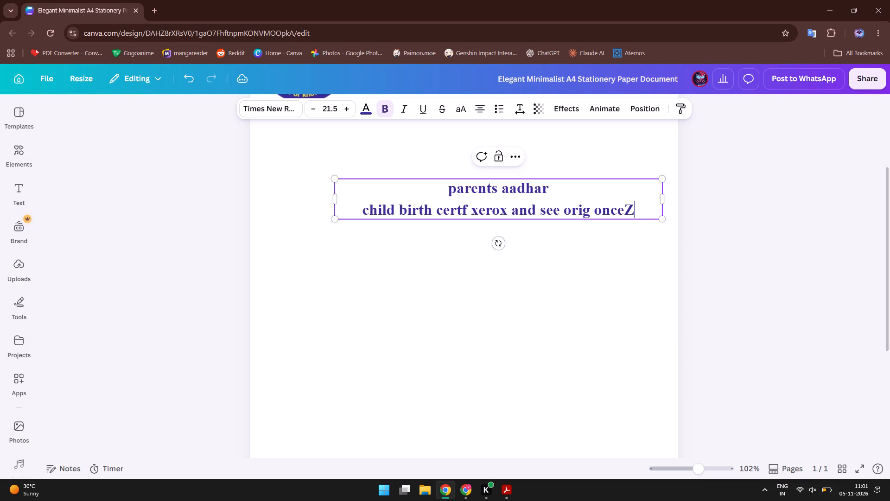
key(BackSpace)
Add a third line reading "5 passp size photo of child" to the body text.
key(shift+Return)
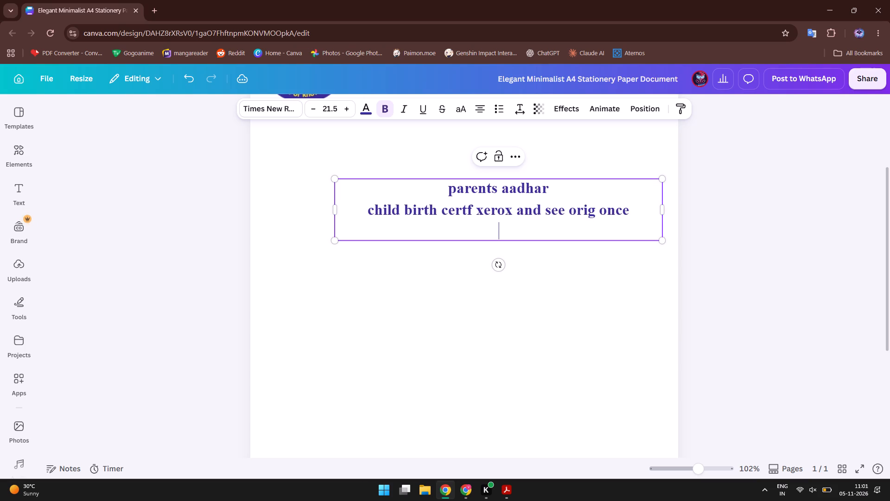
text(5 passp size photo of child)
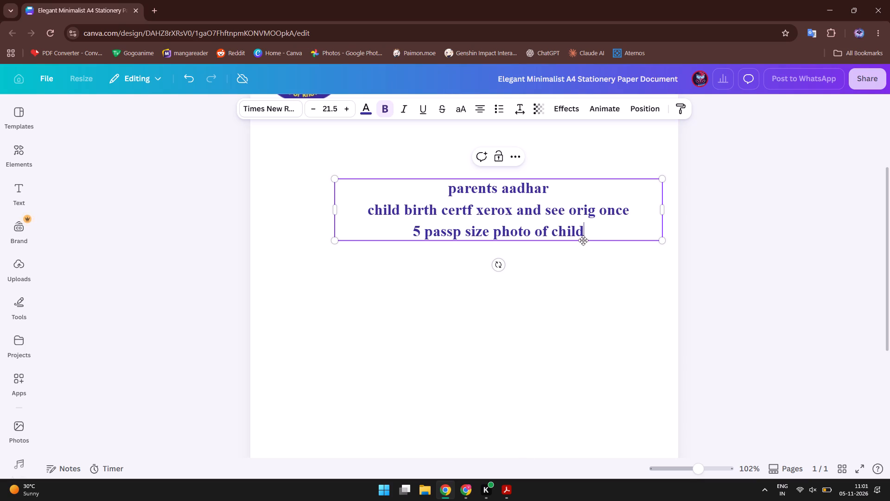
Resume editing the design and remove the +91 country code from the phone number below the tagline, leaving a space after the number.
scroll(582, 279, up, 3)
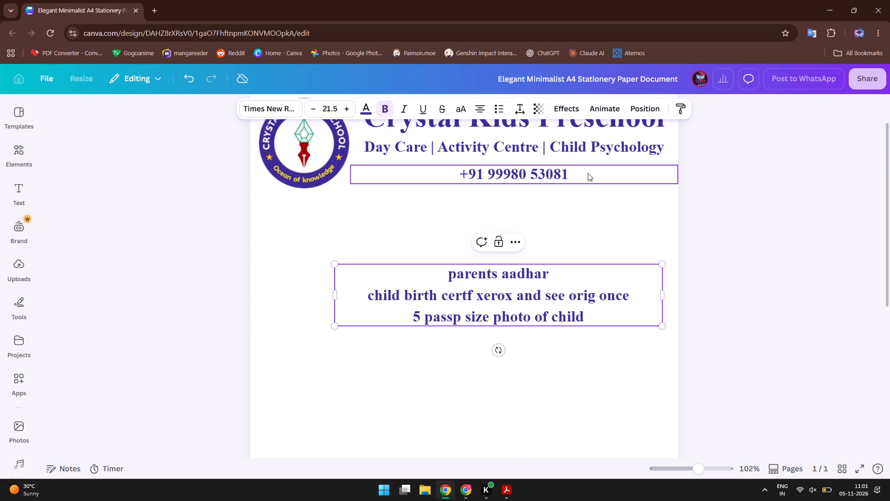
double_click(588, 173)
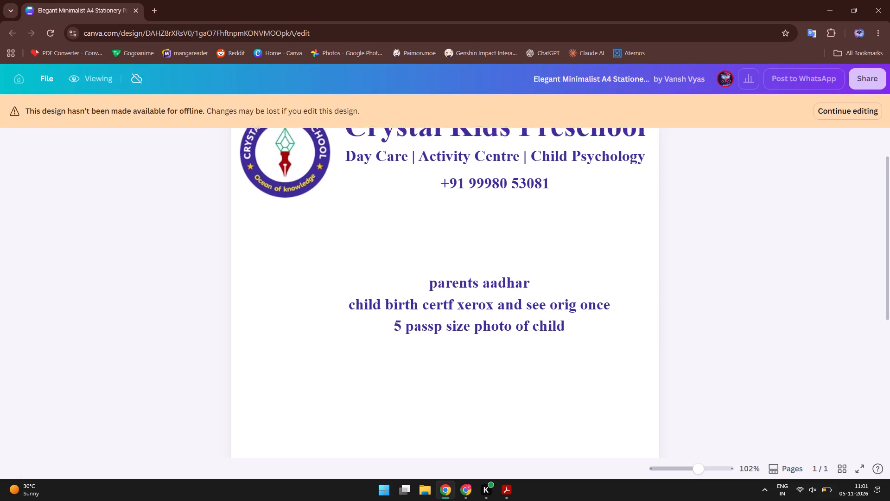
click(473, 165)
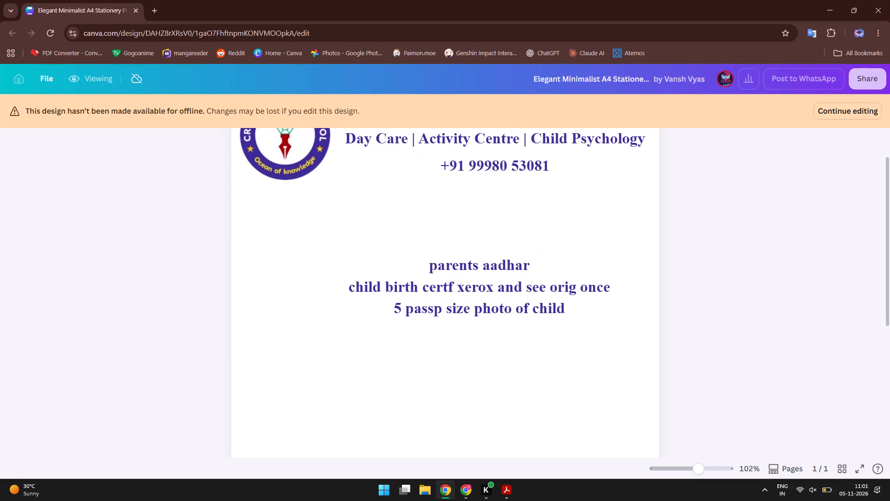
click(830, 104)
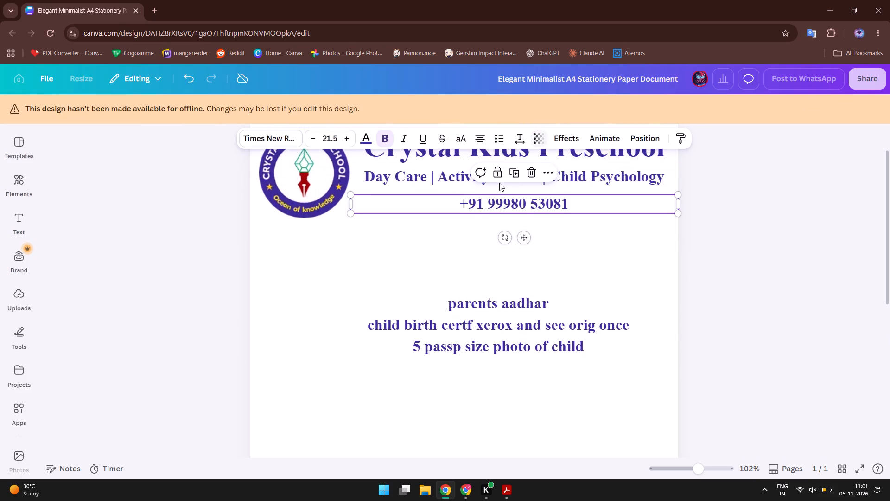
drag(484, 206, 489, 206)
click(489, 206)
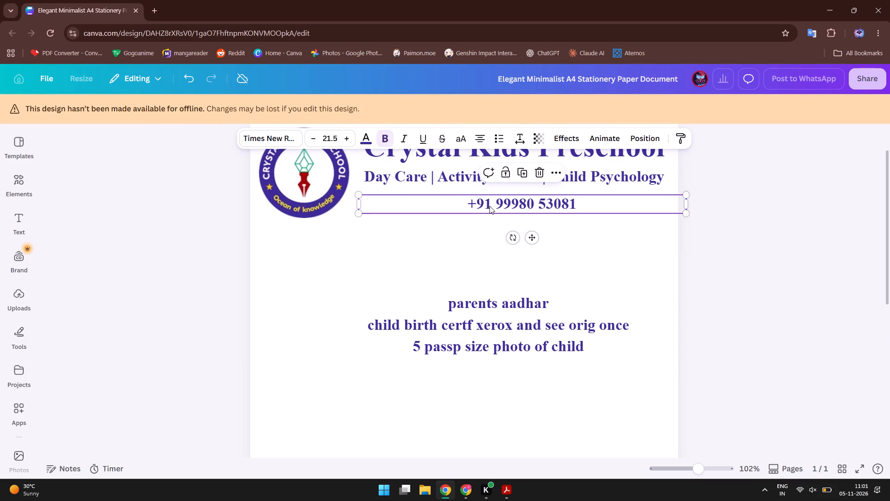
click(496, 206)
key(BackSpace)
key(BackSpace)
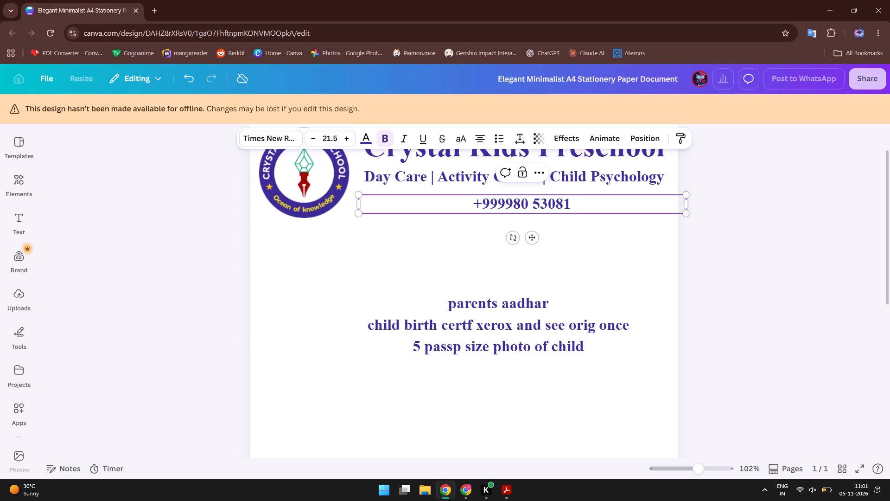
key(BackSpace)
key(BackSpace)
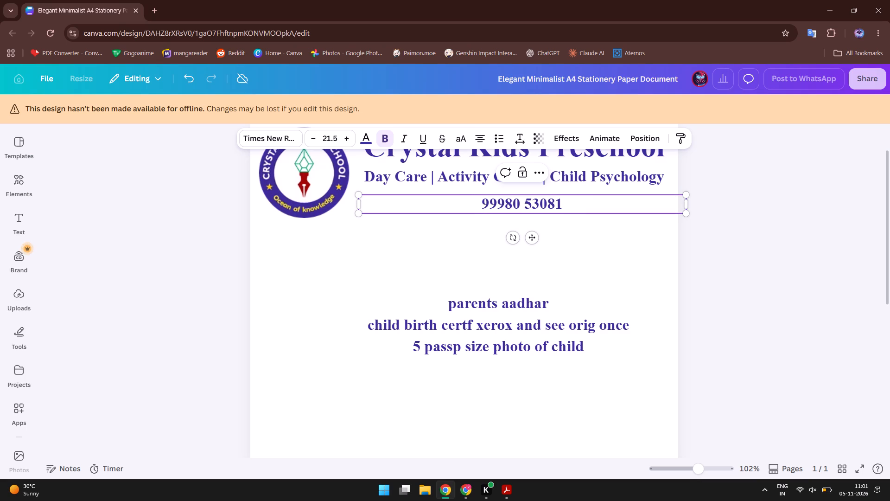
click(581, 206)
key(space)
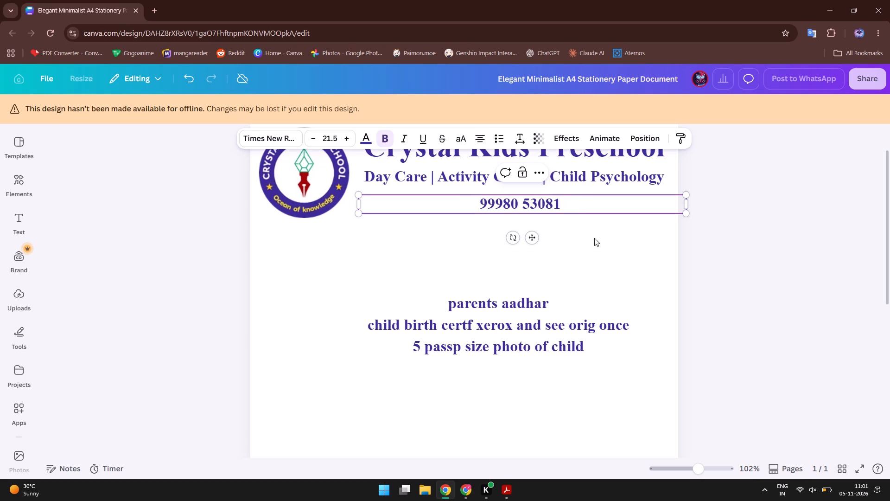
click(606, 272)
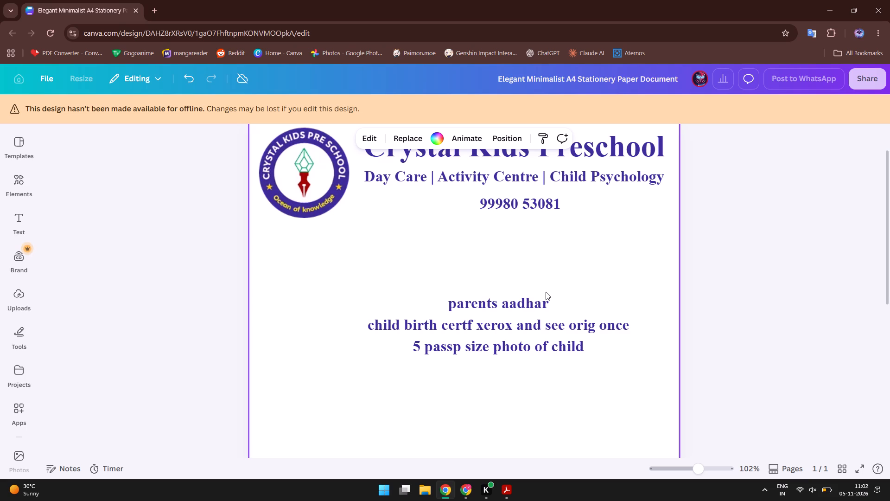
Narrow the header phone number's text box to about half its width, keeping its left edge in place.
scroll(546, 292, up, 1)
click(725, 318)
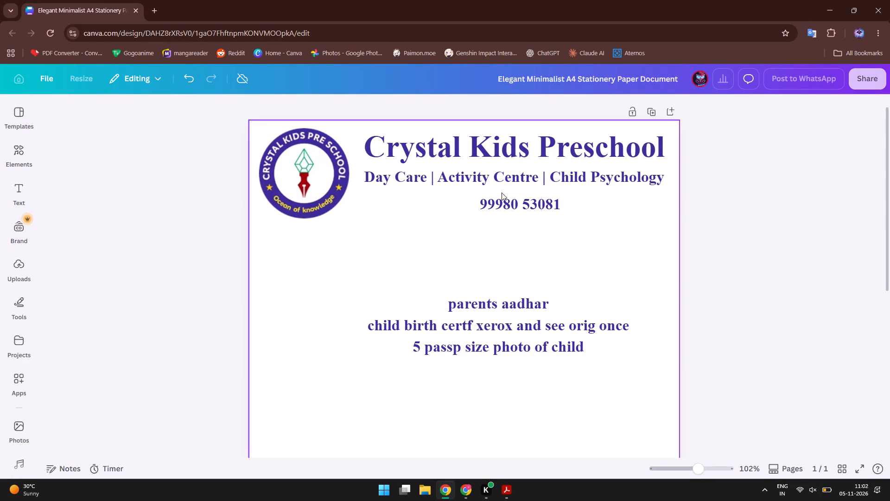
click(553, 249)
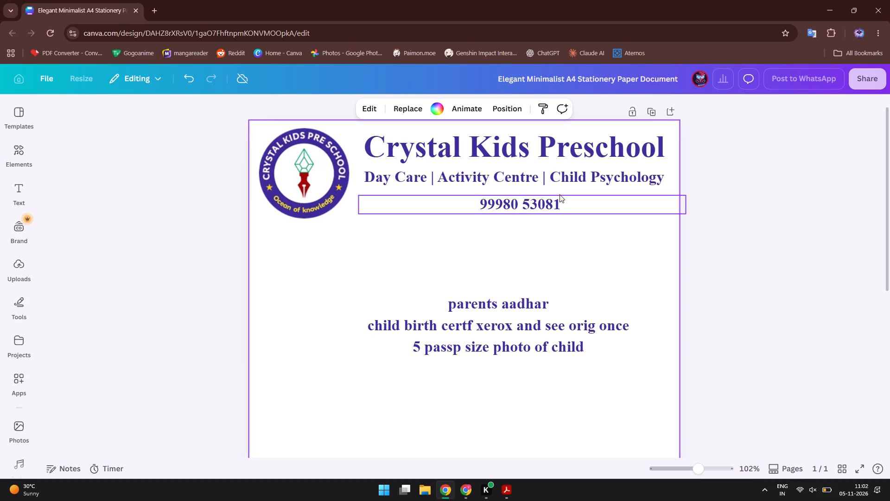
click(559, 194)
drag(693, 204, 529, 214)
Append "in school uniform" to the "5 passp size photo of child" line.
double_click(587, 350)
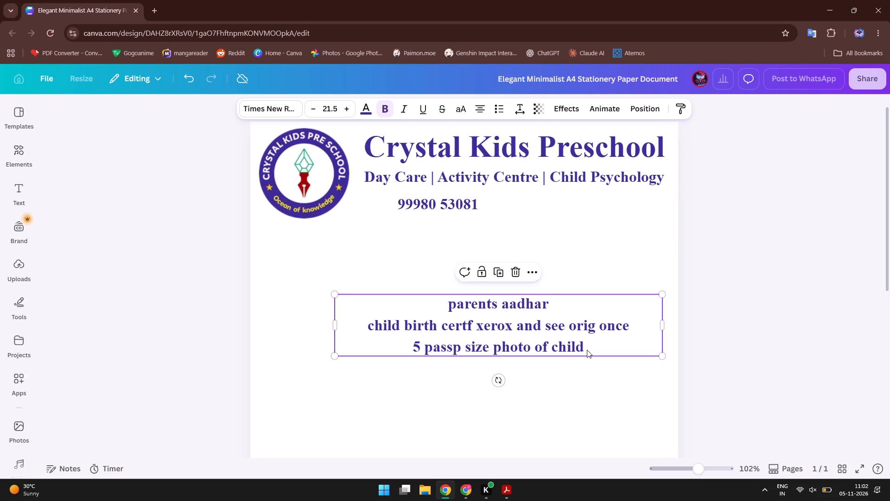
key(space)
text(in school uniform)
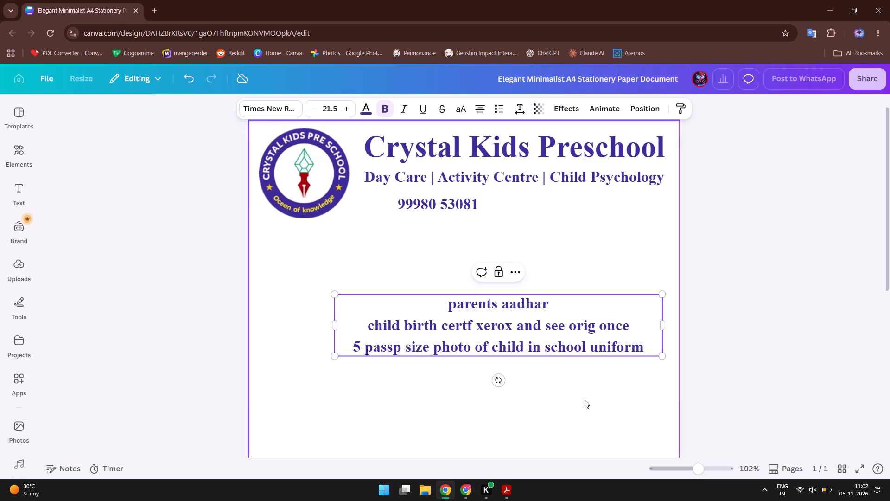
click(585, 416)
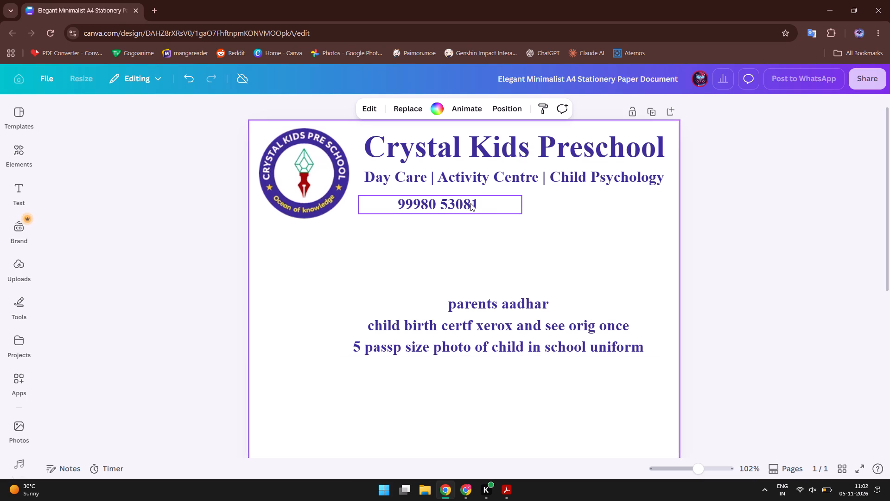
Narrow the phone number's text box further so the number sits near the left end of the tagline.
click(483, 206)
drag(523, 207, 507, 208)
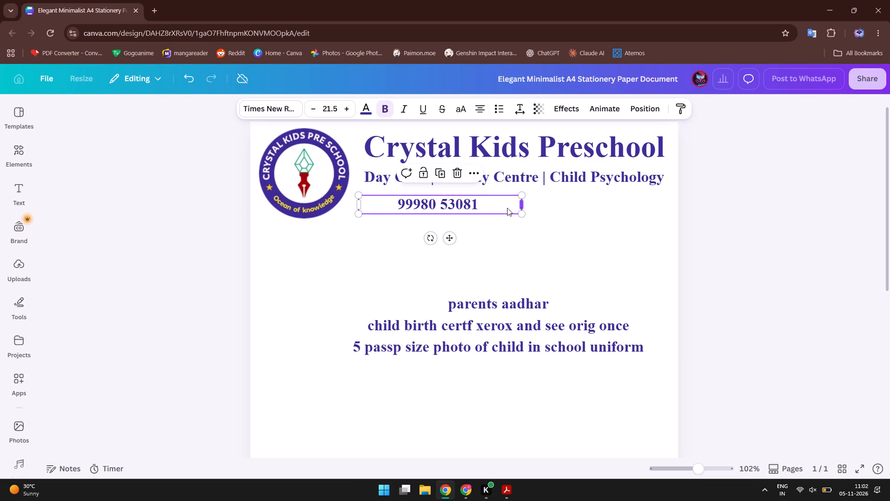
drag(507, 208, 468, 207)
click(514, 246)
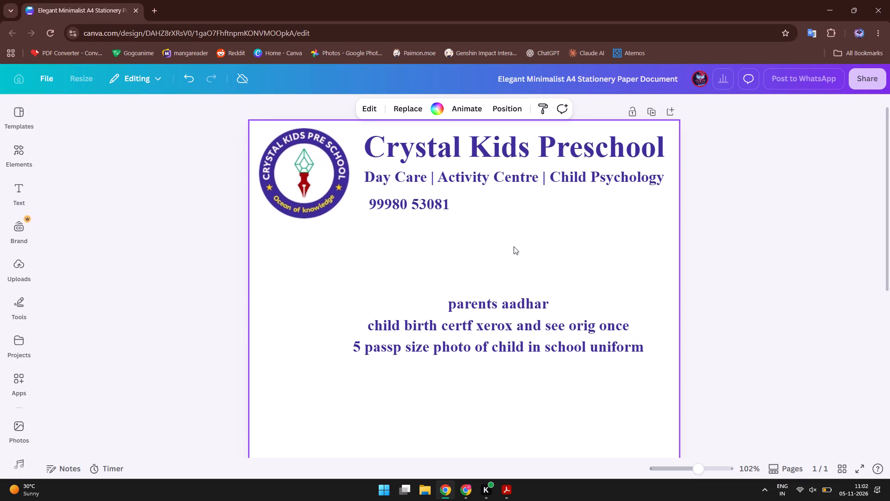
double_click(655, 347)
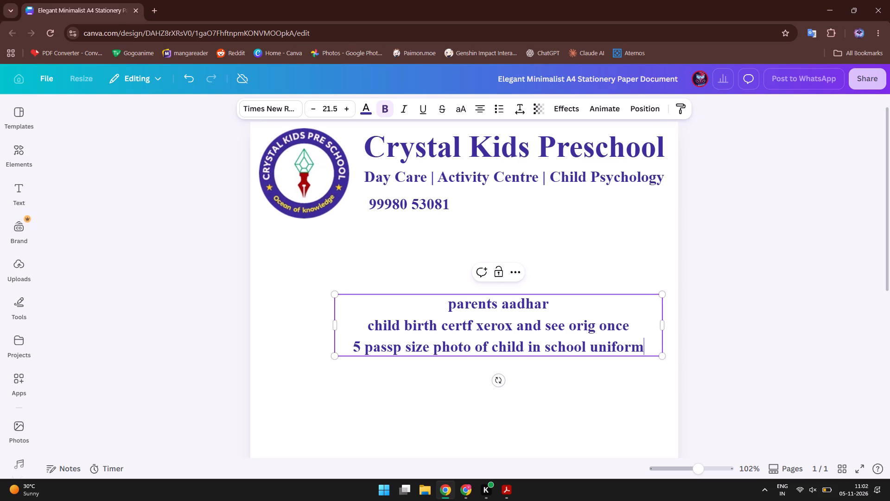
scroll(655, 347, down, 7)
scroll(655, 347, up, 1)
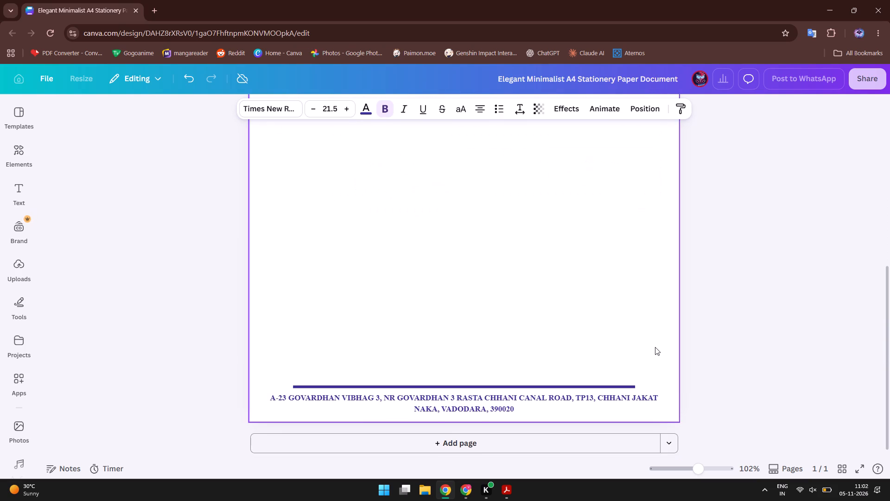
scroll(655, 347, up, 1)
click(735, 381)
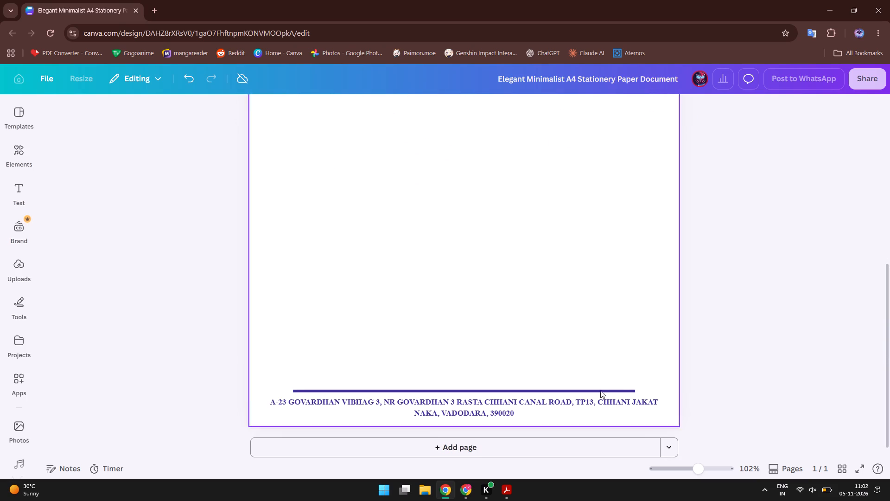
Tighten the phone number's text box slightly more so the number starts level with the tagline's left edge.
scroll(697, 387, up, 3)
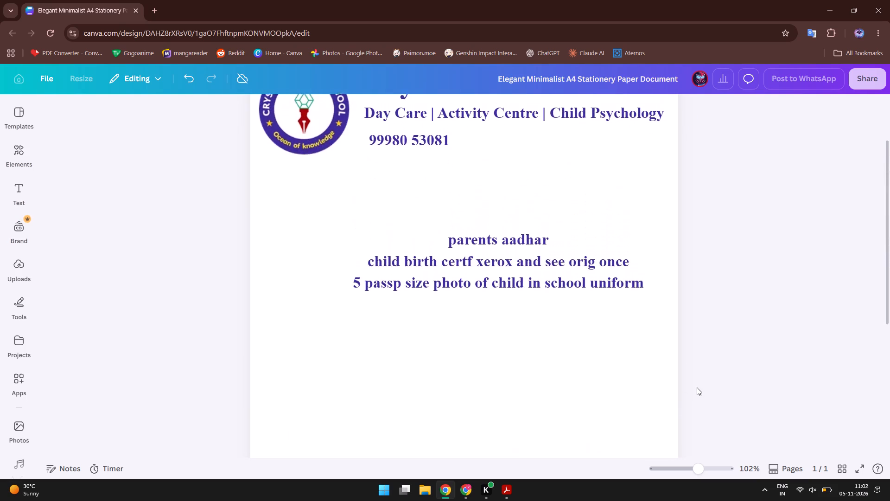
scroll(697, 387, up, 1)
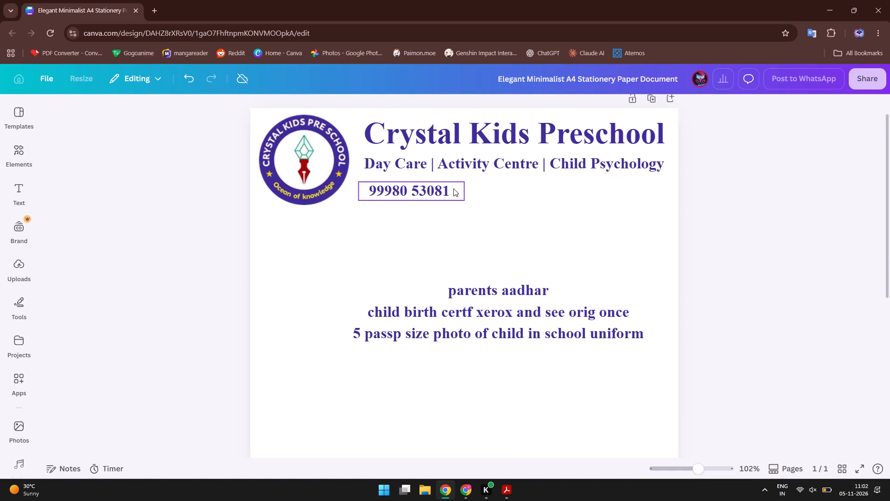
double_click(453, 188)
drag(468, 191, 466, 191)
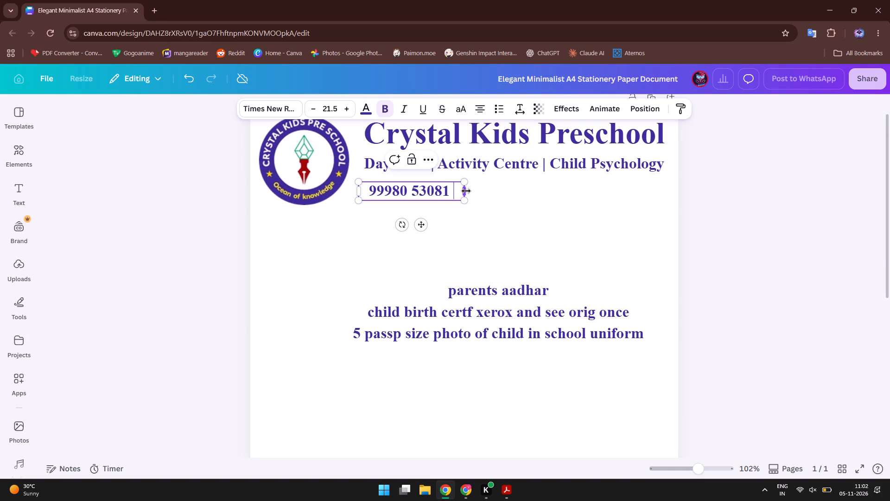
drag(466, 191, 459, 192)
click(493, 198)
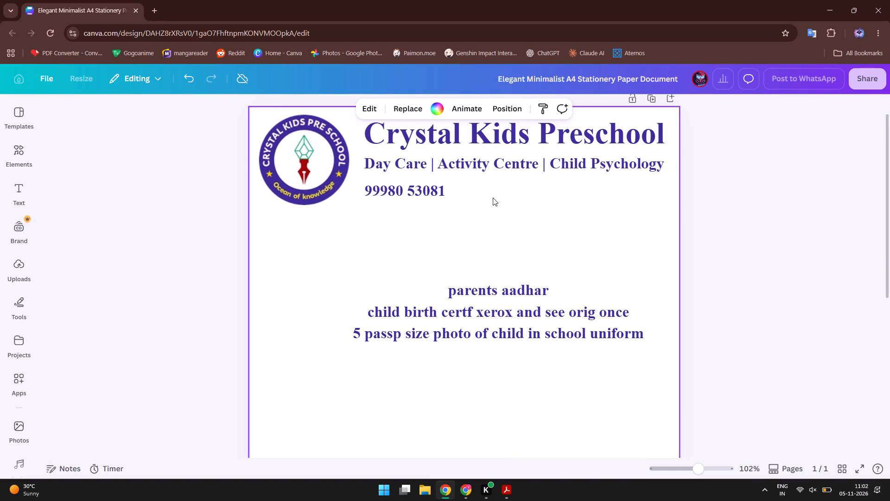
Nudge the header phone number slightly up and to the right beneath the tagline.
click(402, 185)
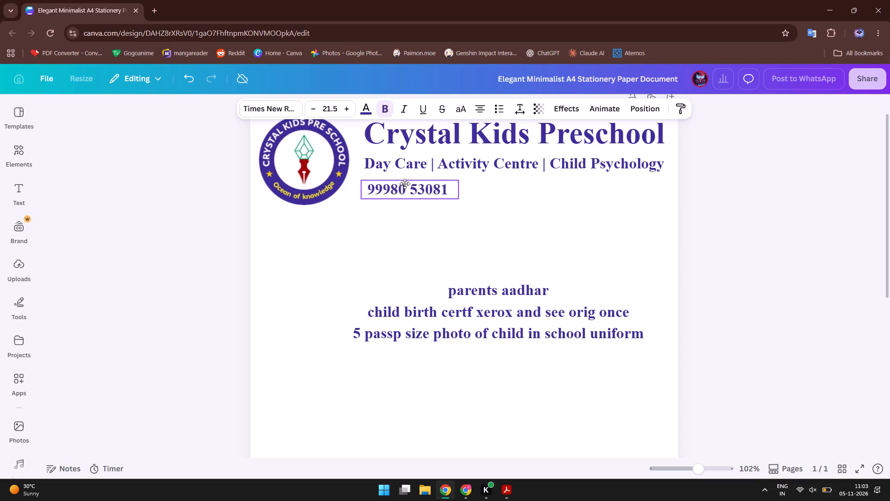
click(501, 204)
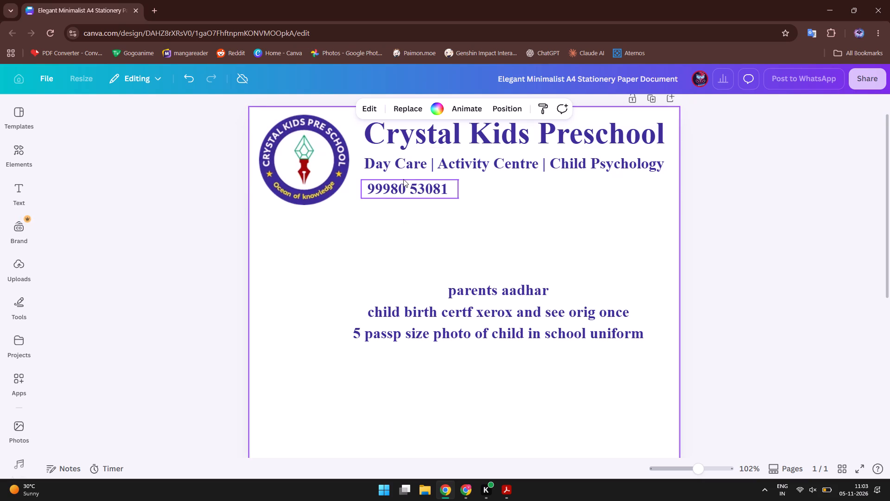
Duplicate the header phone number and place the copy directly to the right of the original.
right_click(392, 184)
click(450, 248)
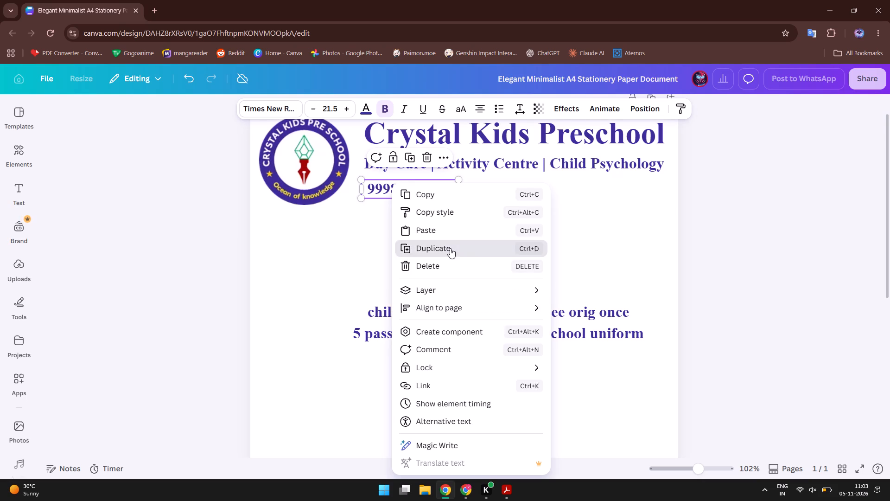
drag(417, 198, 506, 188)
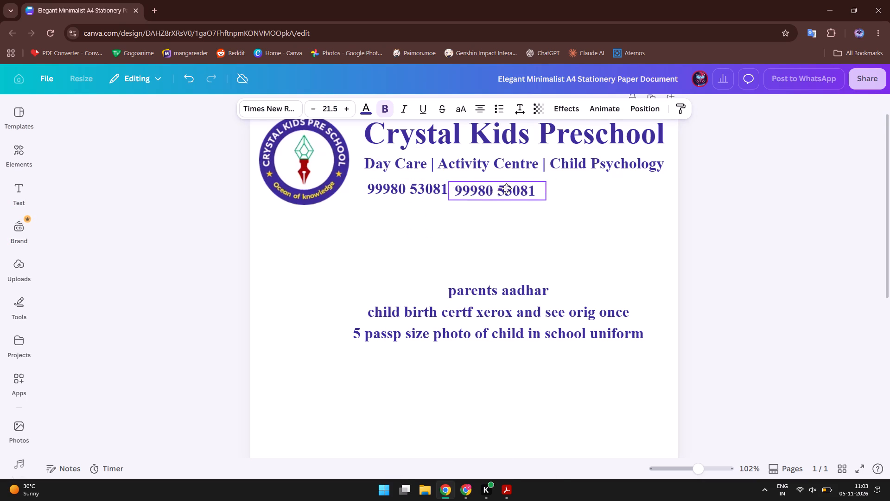
Space the two header phone numbers apart on one line beneath the tagline, shifting both toward the right.
drag(506, 188, 531, 188)
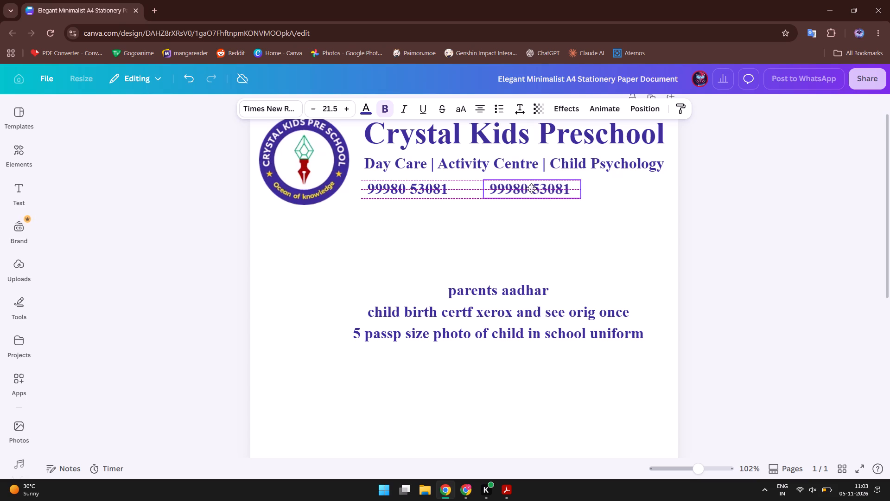
drag(531, 188, 532, 189)
click(494, 231)
drag(409, 188, 423, 189)
click(343, 228)
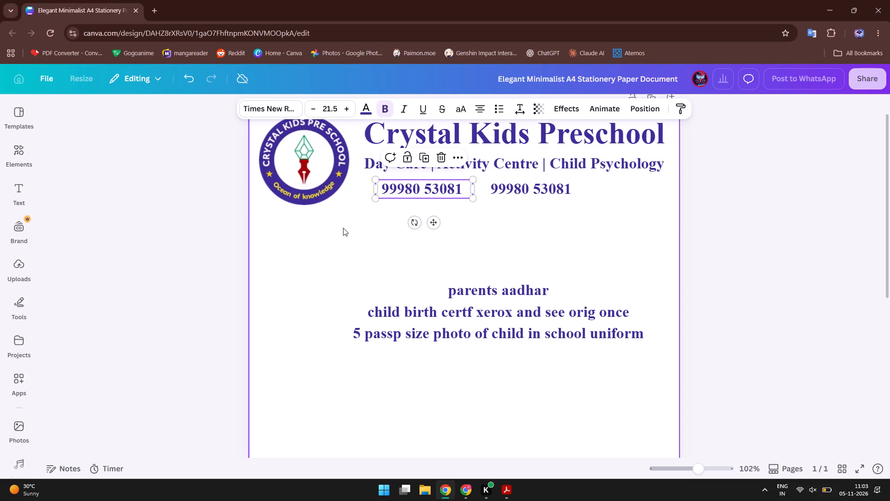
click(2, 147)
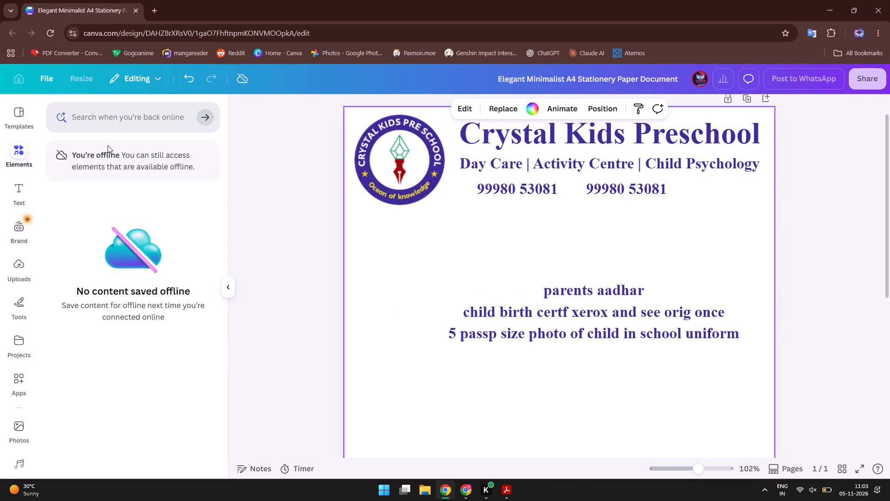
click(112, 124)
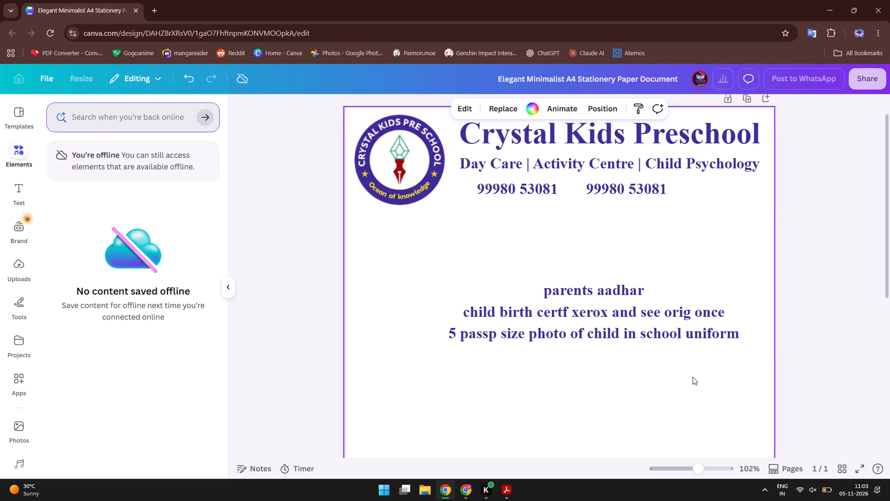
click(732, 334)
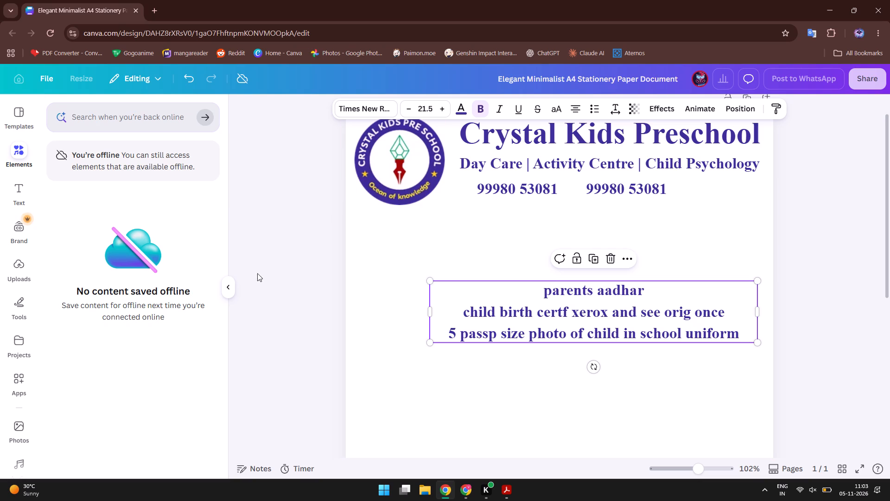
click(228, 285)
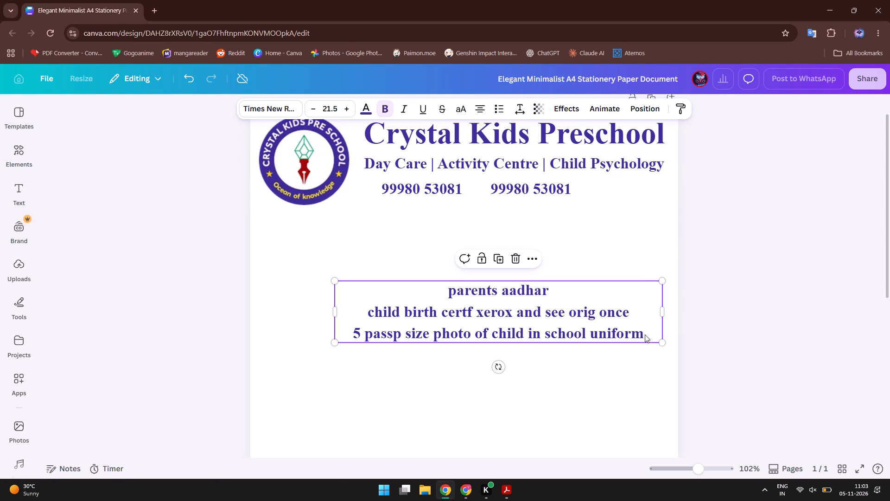
Below the documents list, leave a blank line and add "1st term fee installment to be paid at admission".
double_click(645, 334)
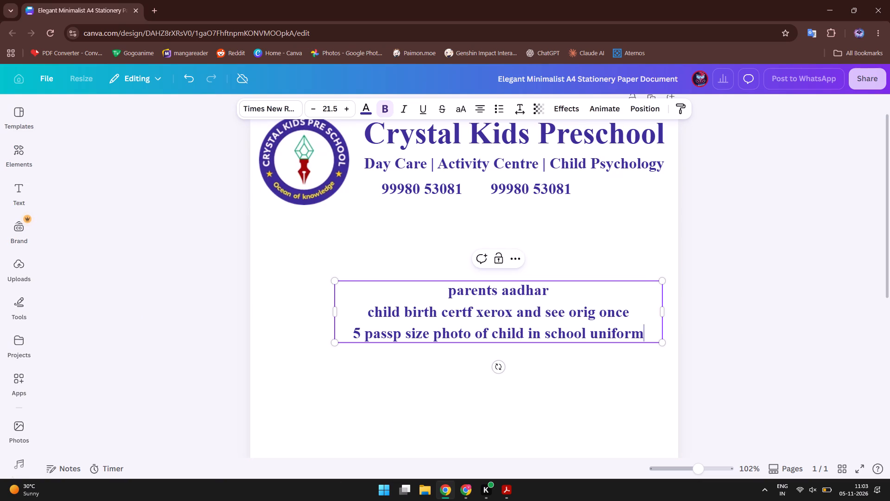
key(shift+Return)
key(shift+Return)
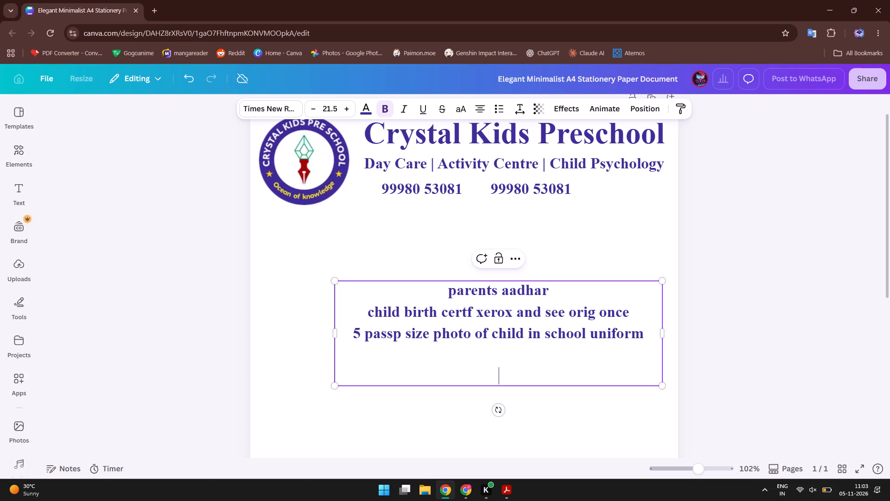
text(1st term fee installment to be pa)
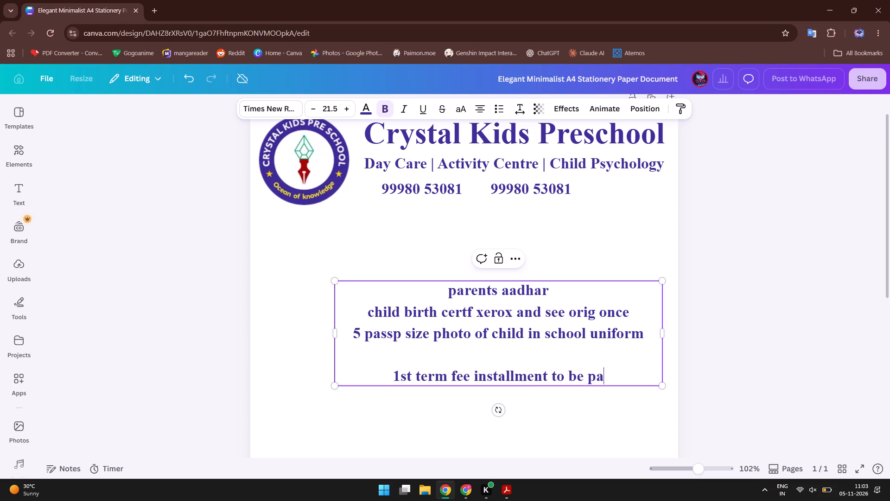
text(id agt)
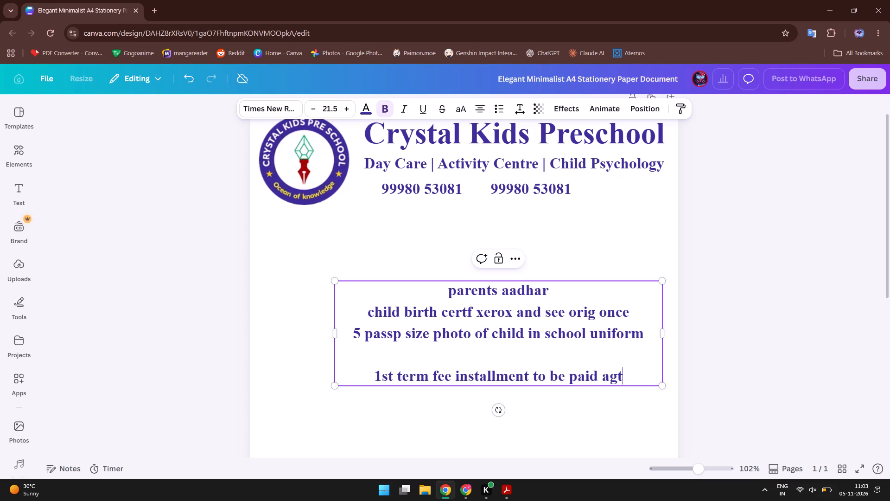
key(BackSpace)
key(BackSpace)
text(t)
key(space)
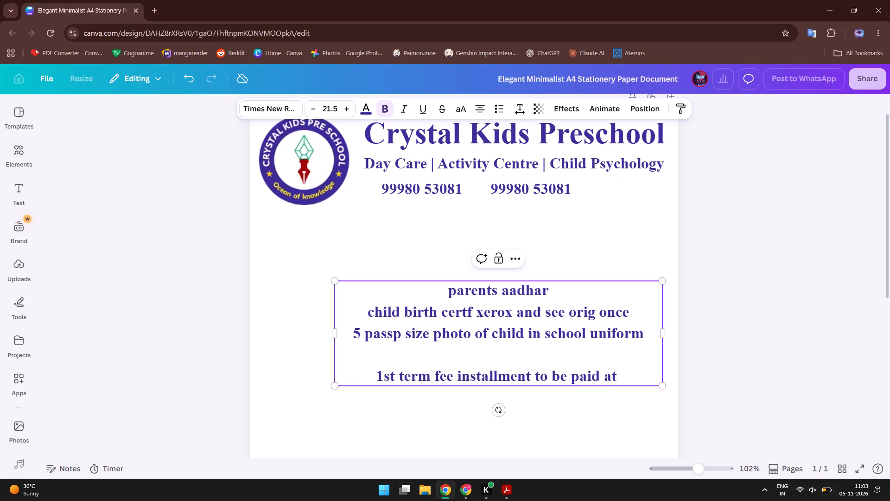
text(admission)
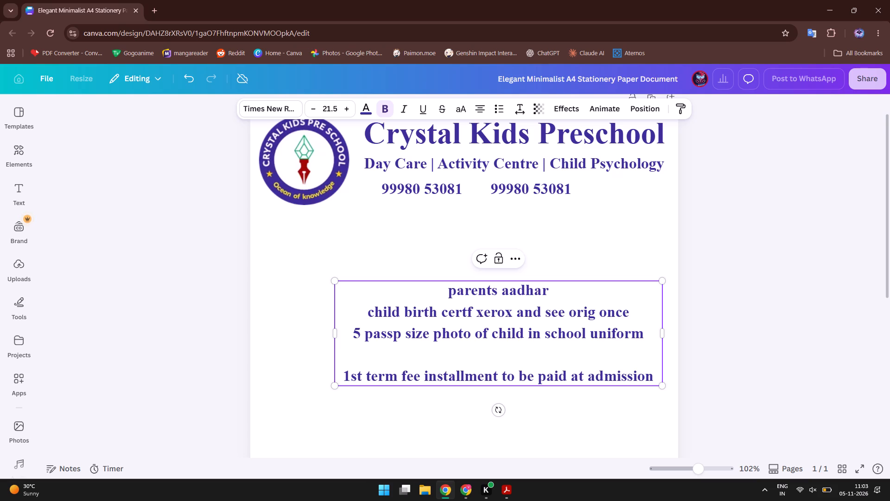
Add the line "second installm to be paid september" directly under the first installment line.
key(shift+Return)
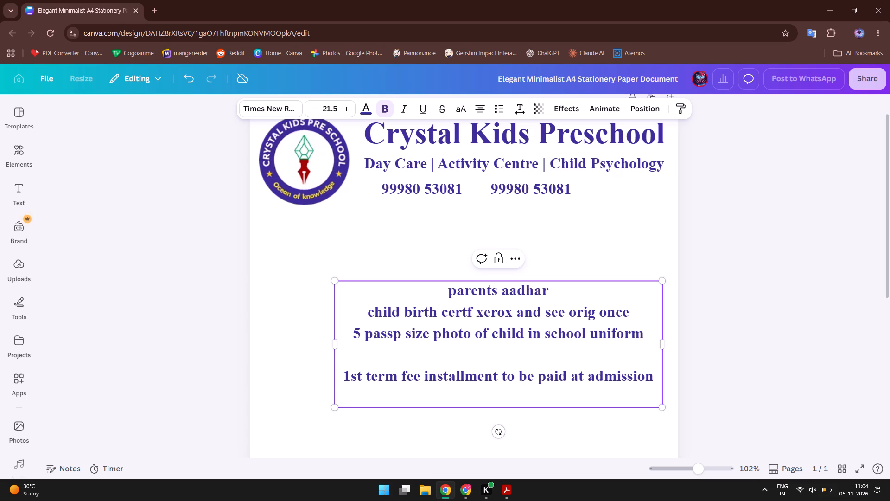
text(second insta)
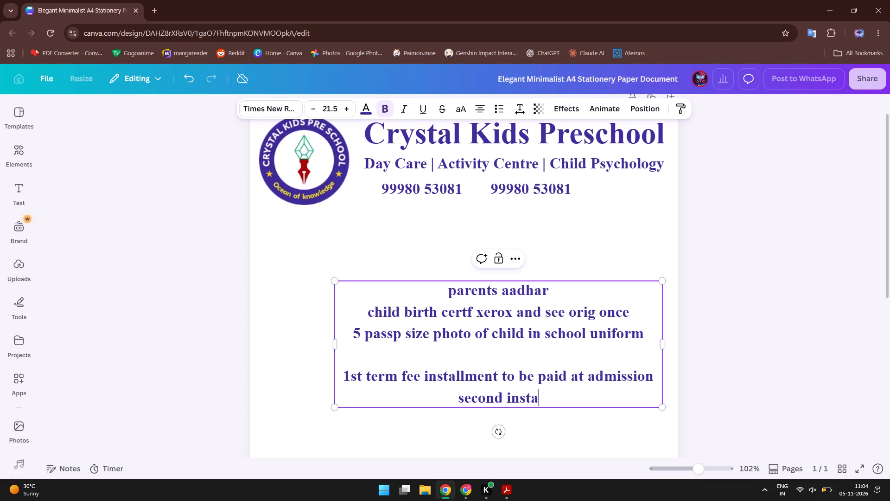
text(llm)
key(space)
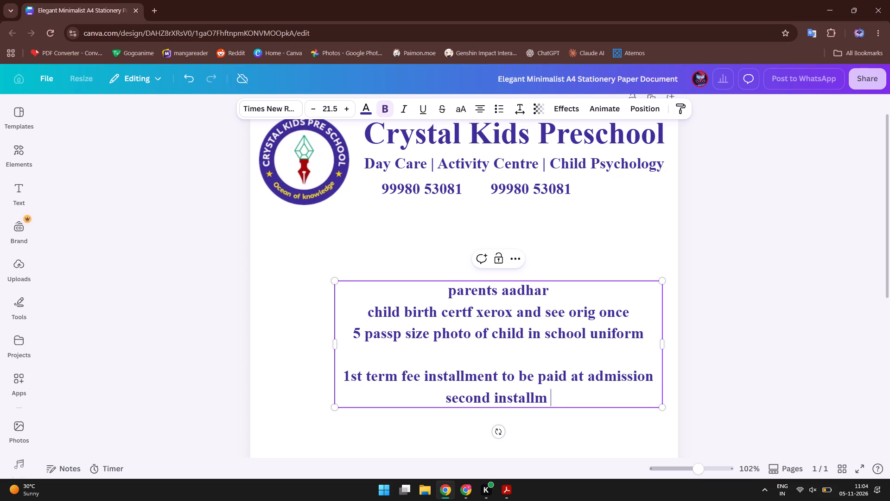
text(to be paid i)
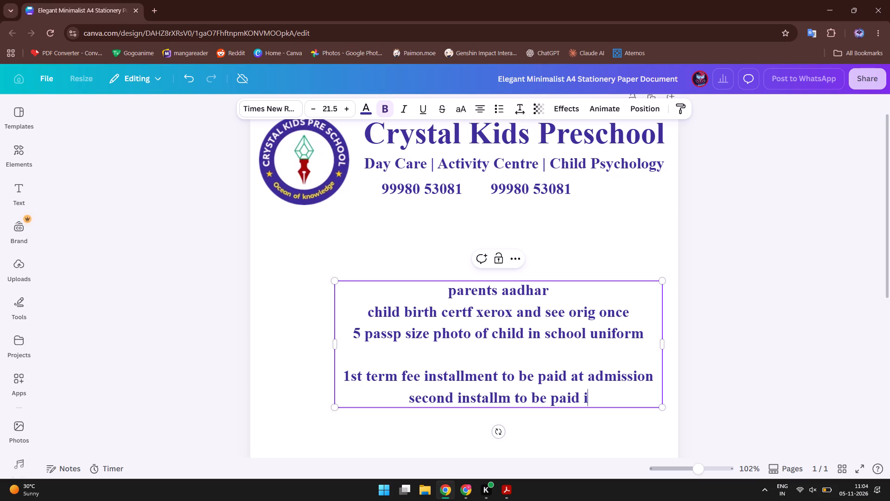
key(BackSpace)
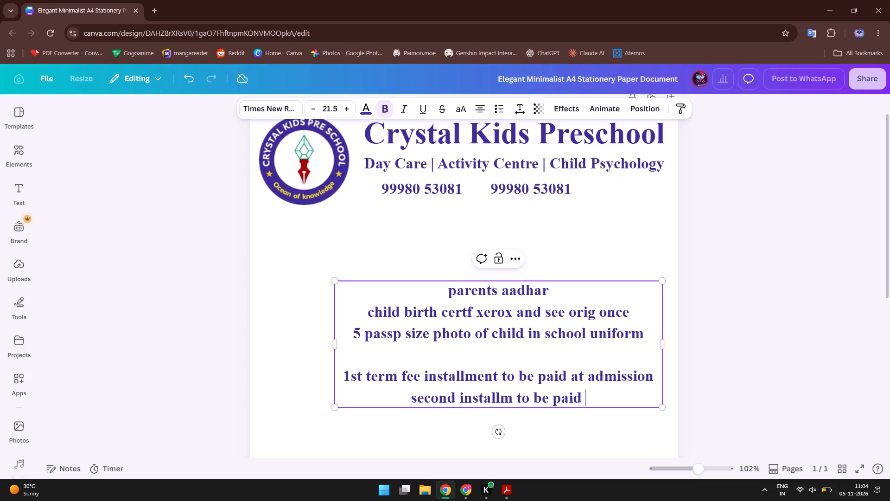
text(at)
key(space)
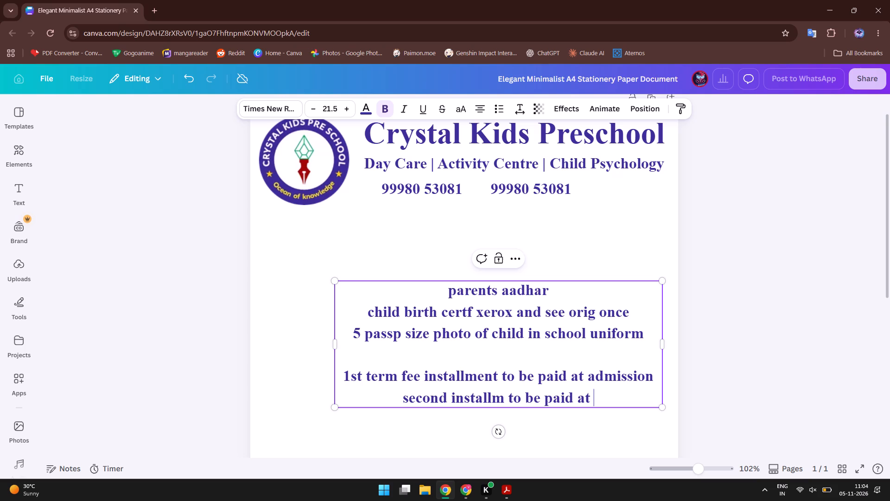
key(BackSpace)
key(BackSpace)
key(BackSpace)
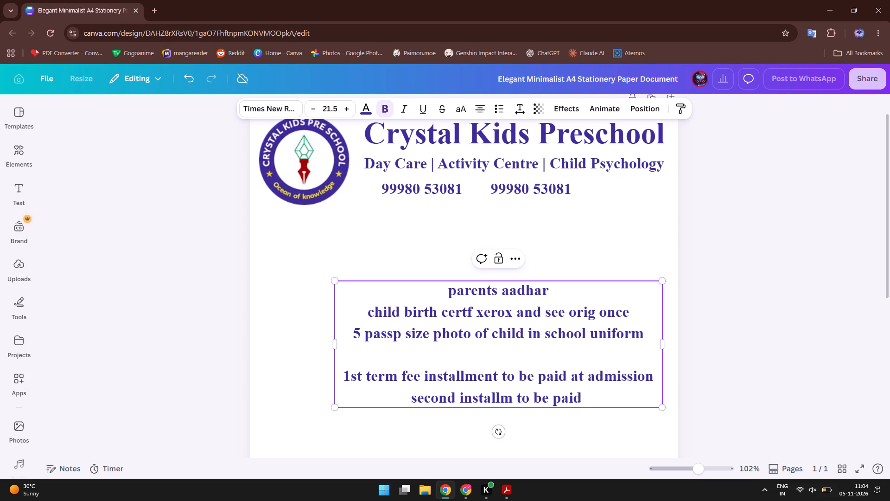
text(september)
key(space)
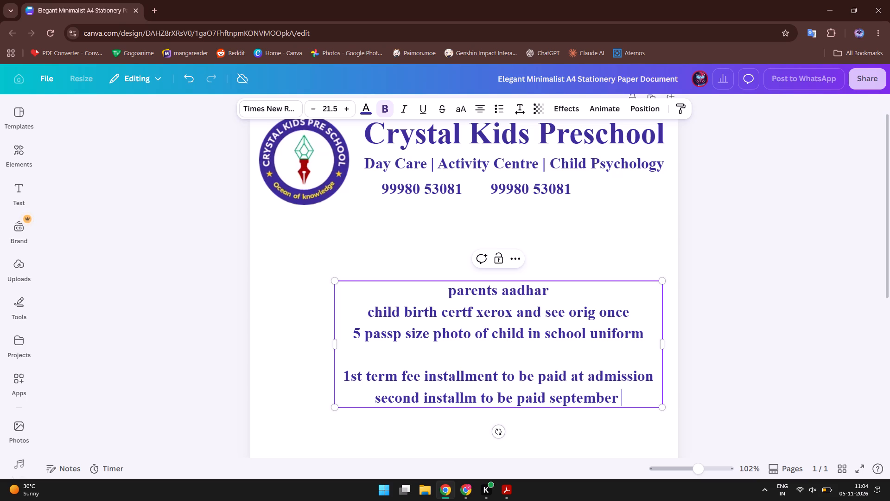
Leave a blank line after the installment notes and add "academic session april".
key(shift+Return)
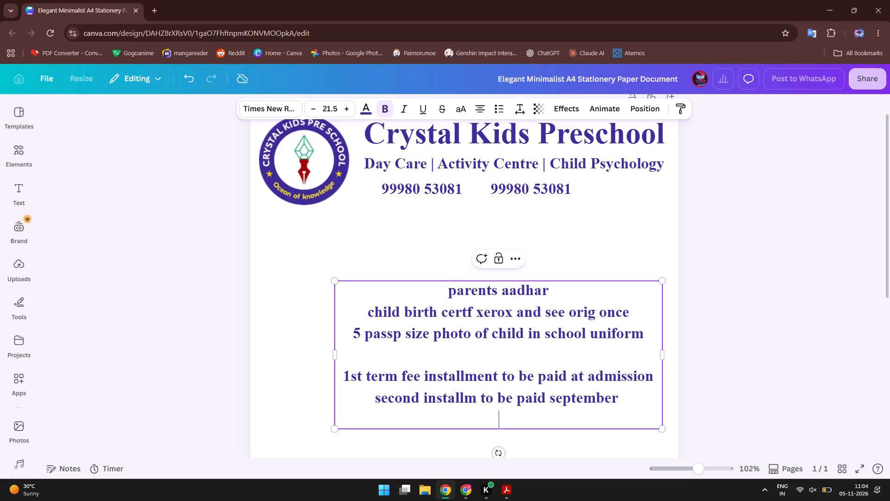
key(shift+Return)
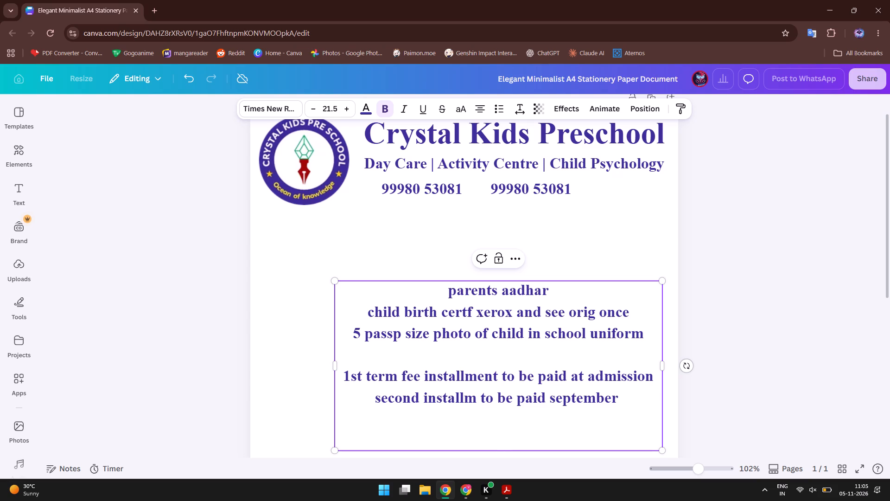
text(academic session apr)
key(l)
key(BackSpace)
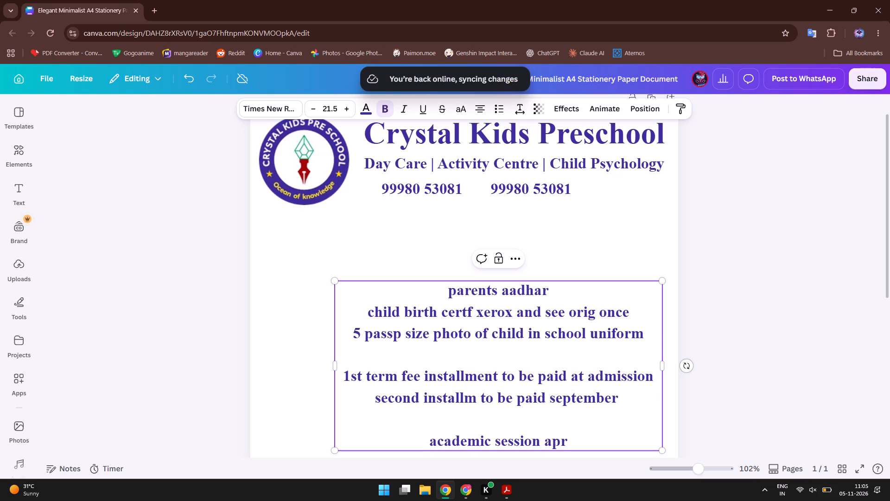
text(il)
key(space)
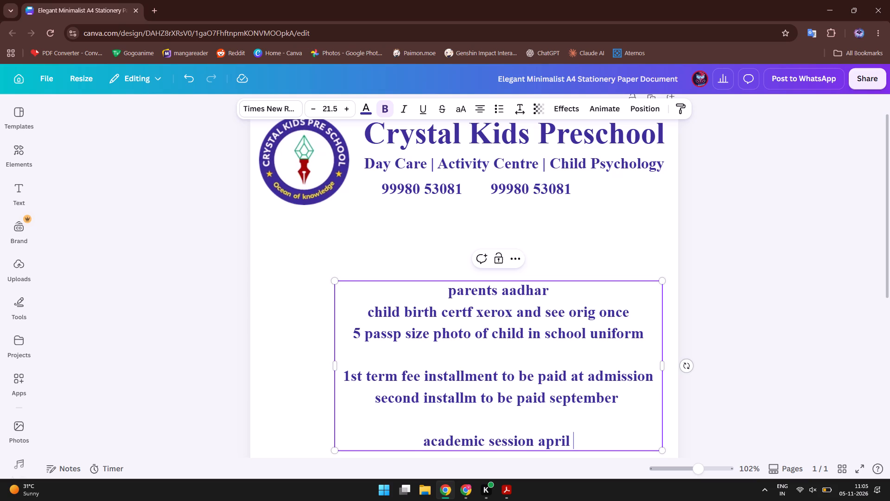
Reword the ending of the academic session line so it reads "academic session in april".
key(BackSpace)
key(BackSpace)
key(BackSpace)
key(BackSpace)
key(BackSpace)
key(BackSpace)
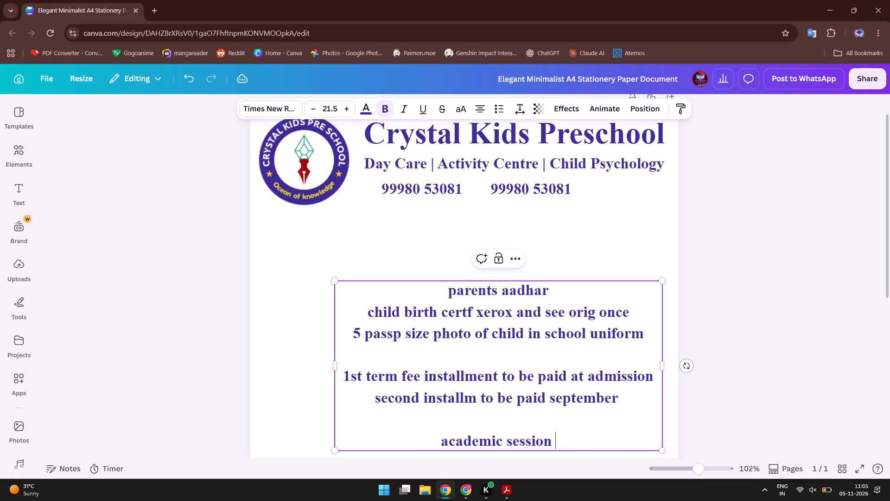
text(1st)
key(space)
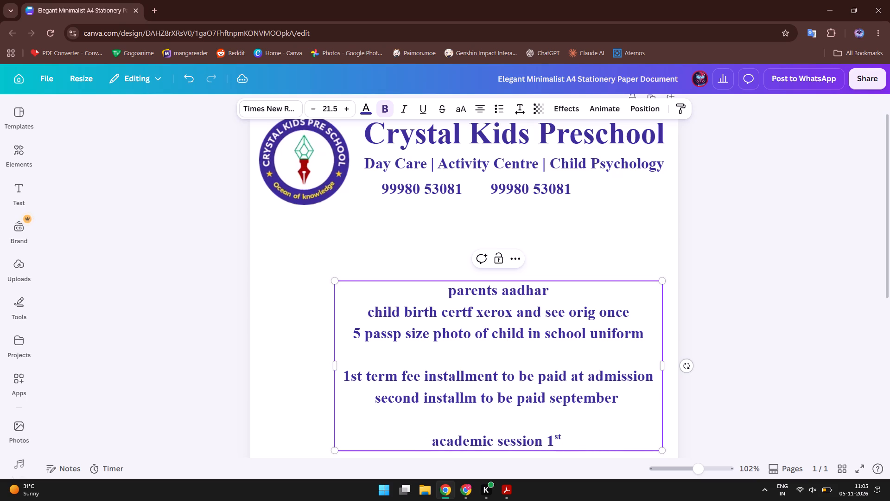
key(BackSpace)
key(BackSpace)
key(BackSpace)
key(BackSpace)
text(in april)
key(space)
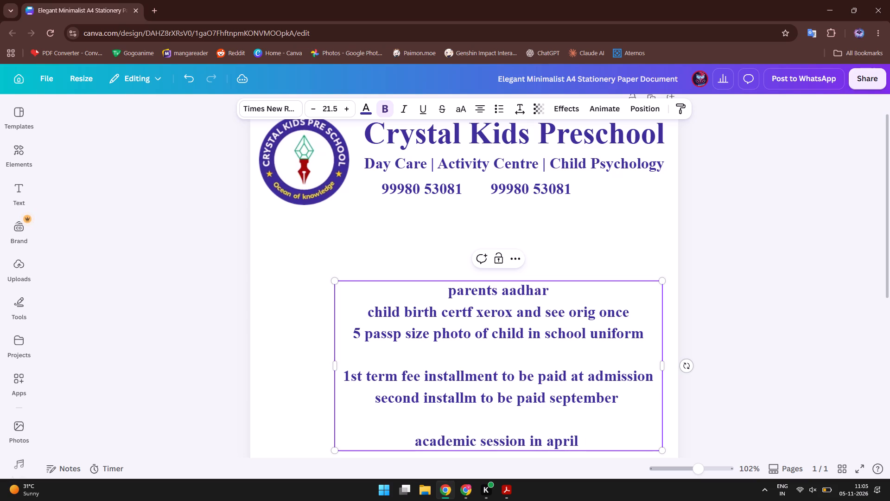
Insert "begins" before "in april" in the academic session line.
click(533, 410)
click(548, 432)
click(534, 430)
click(538, 444)
key(Left)
text(begins)
key(space)
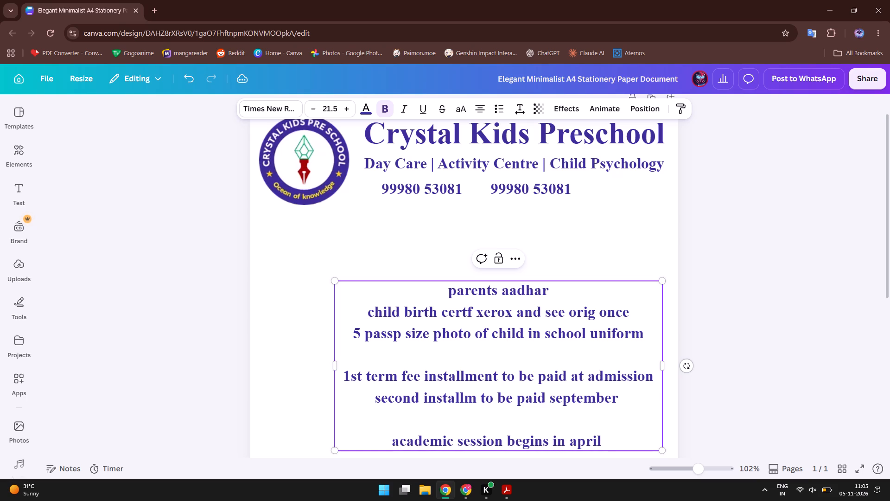
Extend the academic session line so it reads "academic session begins in april 2027 to march 2028".
click(606, 443)
text(to)
key(space)
key(BackSpace)
key(BackSpace)
key(BackSpace)
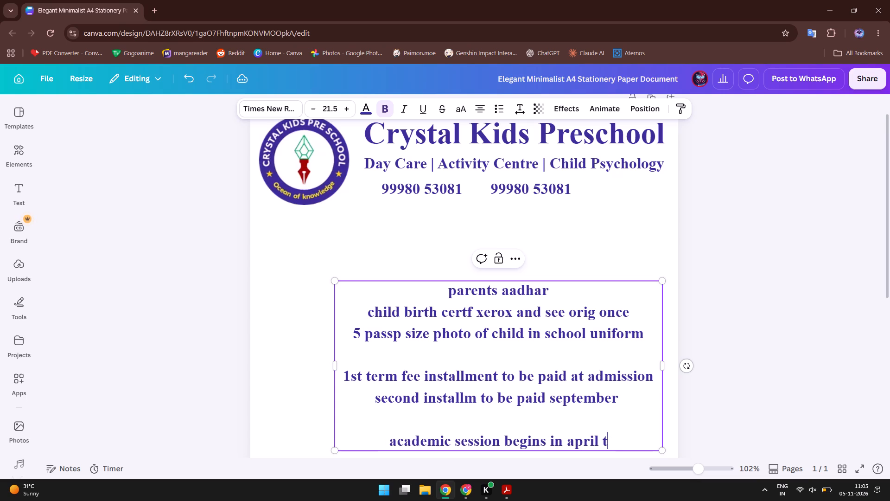
text(2027 to)
key(space)
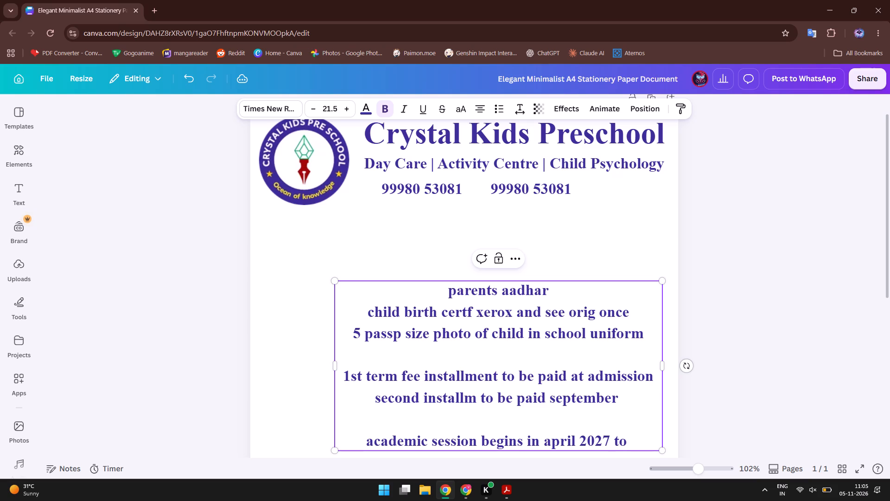
text(march)
key(space)
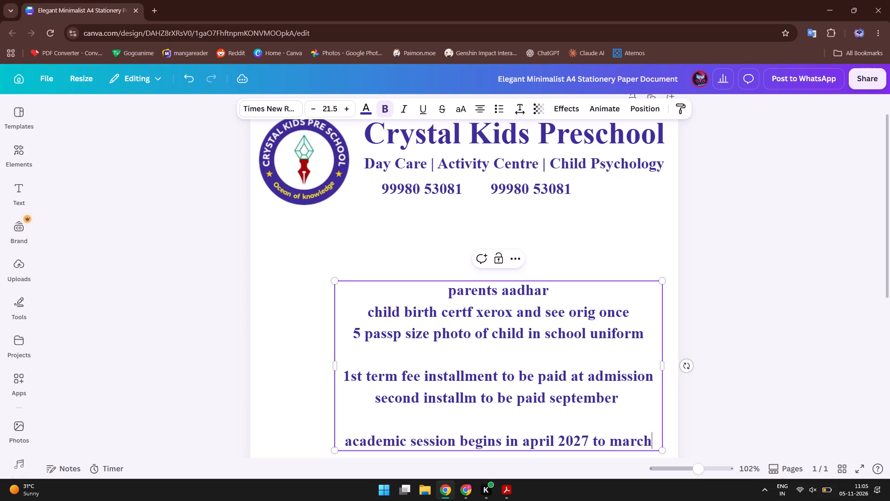
text(2026)
key(BackSpace)
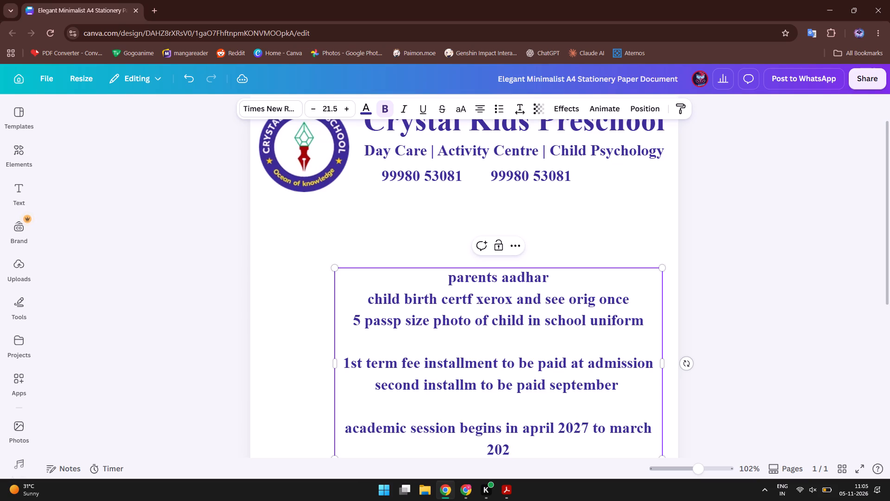
key(8)
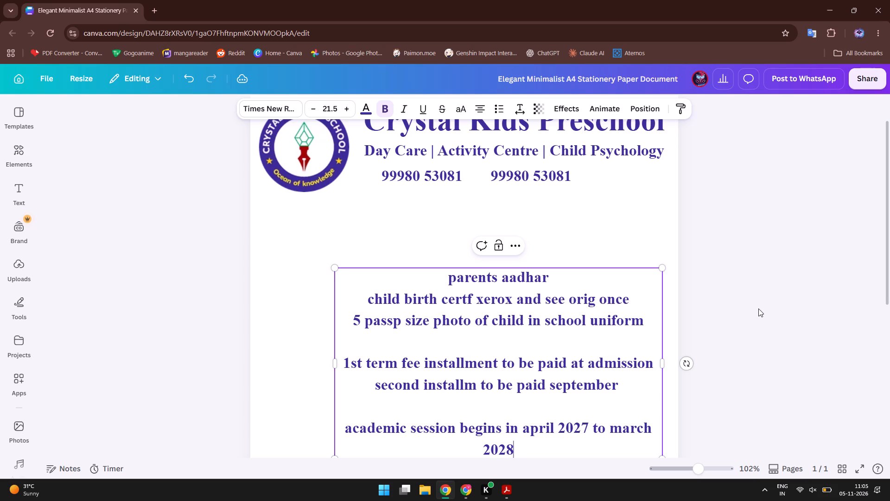
Review the letterhead from the header down to the body notes.
scroll(753, 287, down, 3)
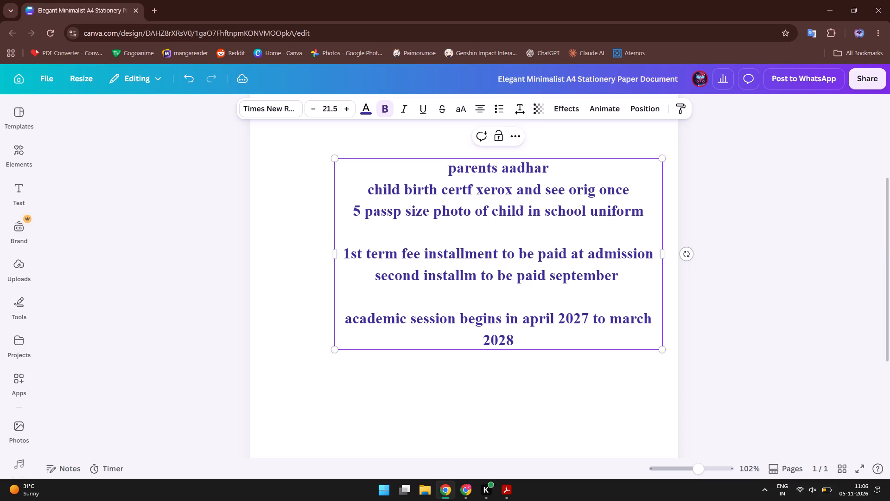
scroll(589, 328, down, 4)
scroll(589, 328, up, 4)
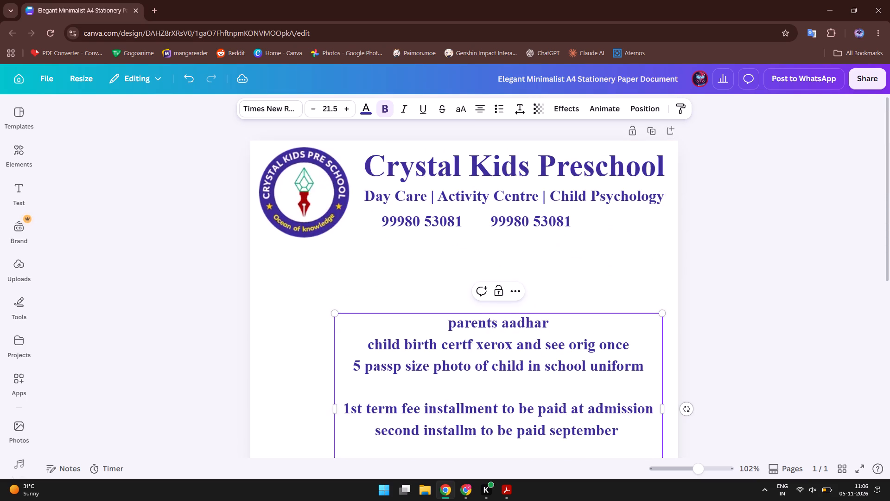
scroll(589, 328, down, 6)
scroll(589, 328, up, 2)
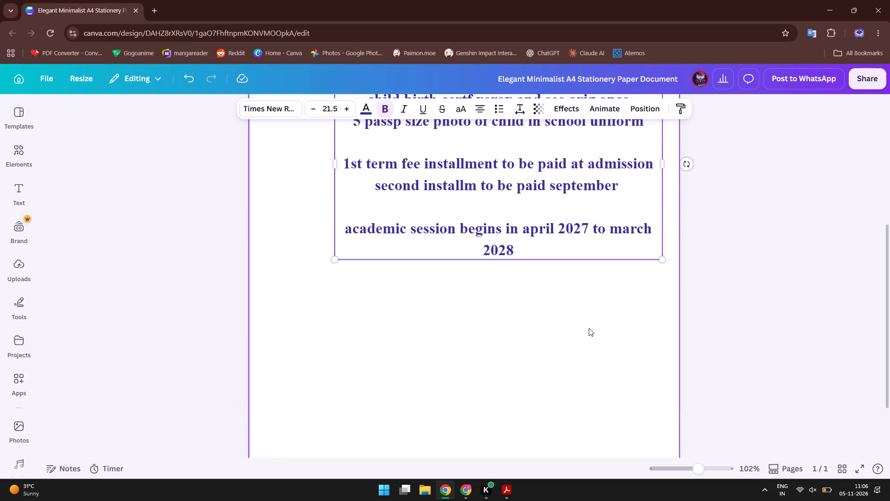
scroll(589, 328, up, 2)
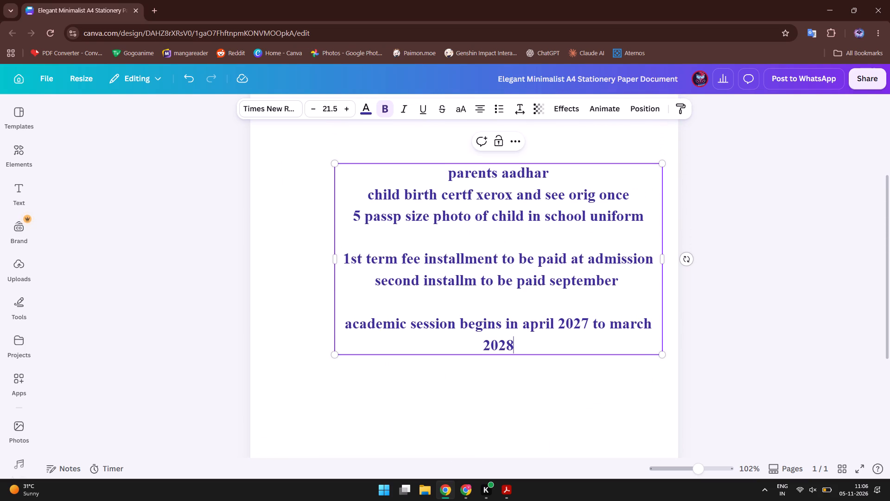
scroll(589, 328, up, 2)
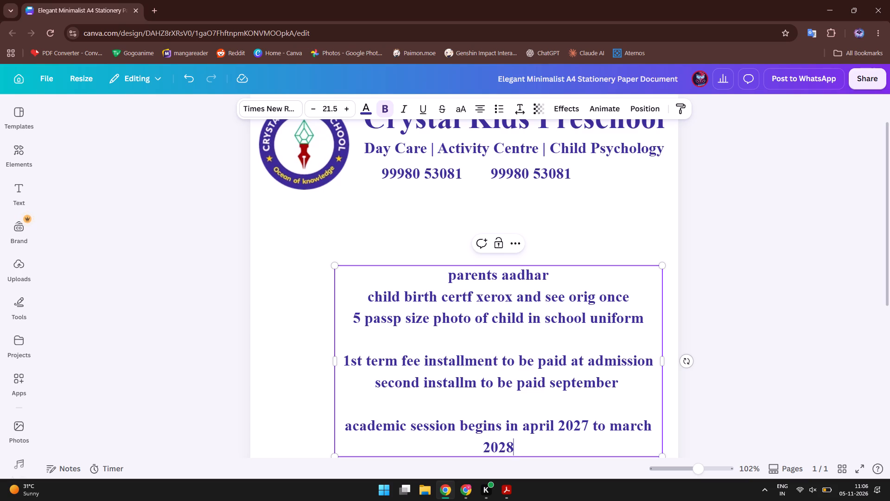
Add a new line directly below the academic session note reading "school uniform has to provide".
key(shift+Return)
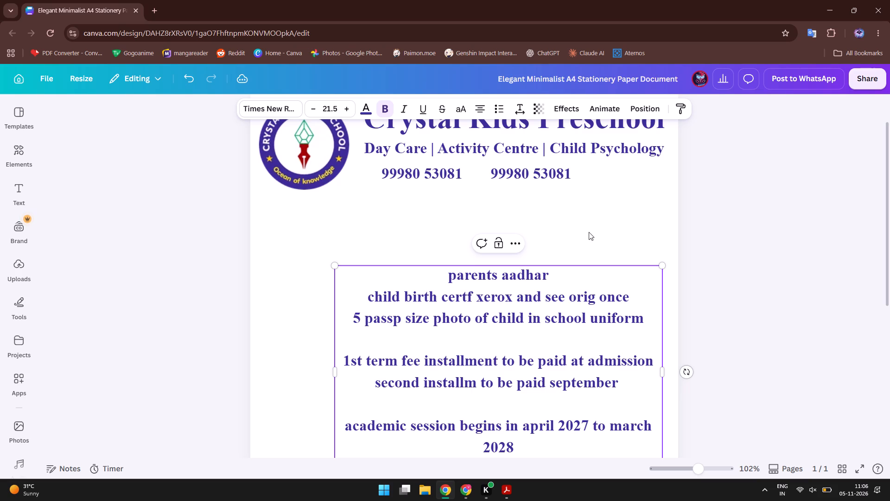
scroll(589, 231, down, 2)
text(school uniform to be)
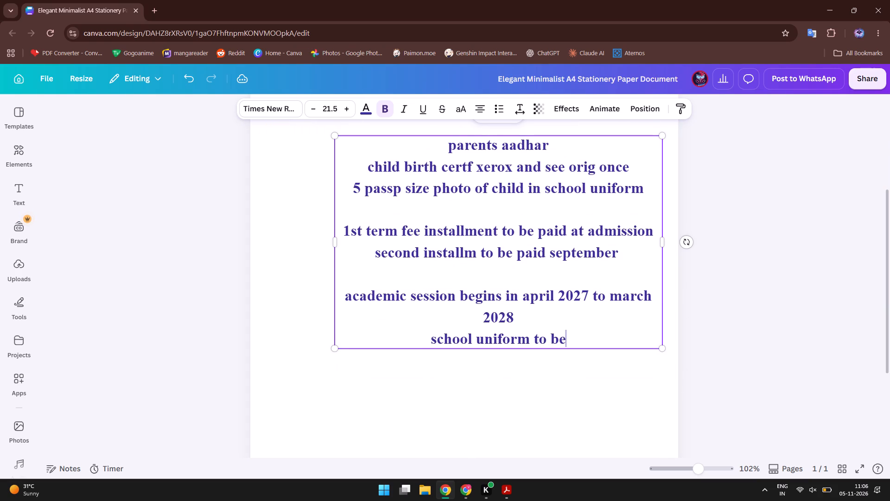
key(space)
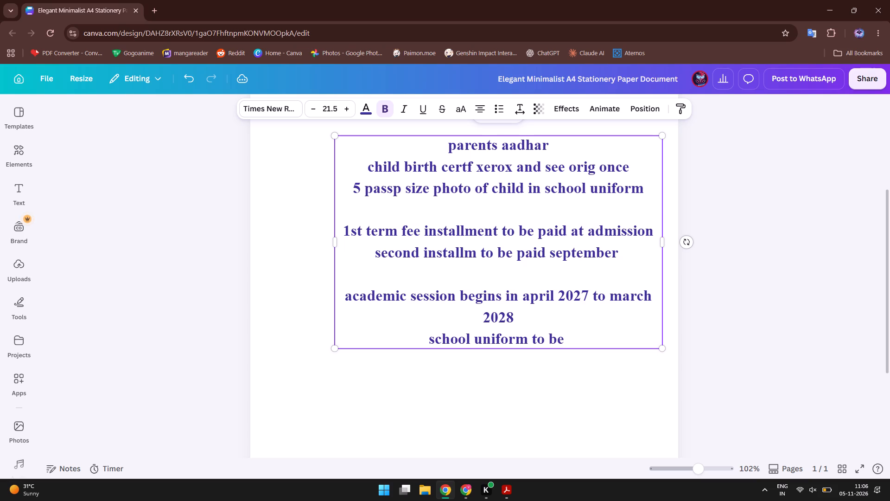
key(BackSpace)
key(BackSpace)
key(BackSpace)
key(BackSpace)
key(BackSpace)
key(BackSpace)
text(has to privded)
key(space)
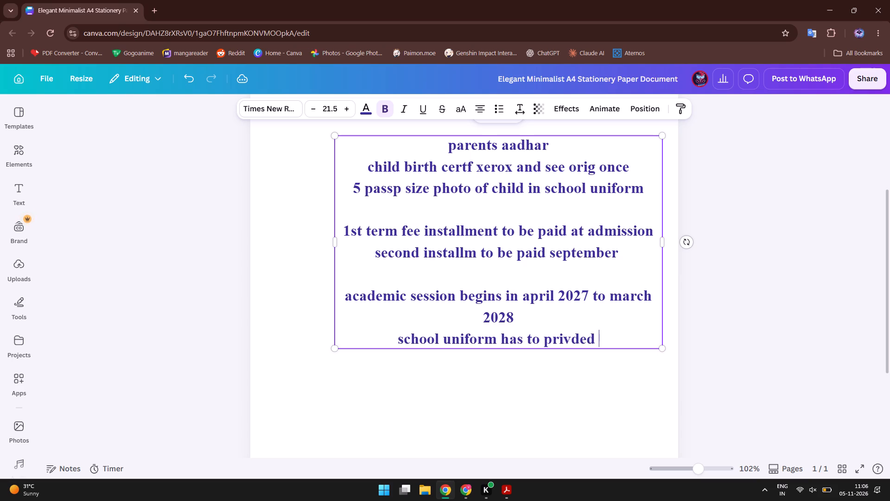
key(BackSpace)
key(BackSpace)
key(BackSpace)
key(BackSpace)
key(BackSpace)
key(BackSpace)
key(BackSpace)
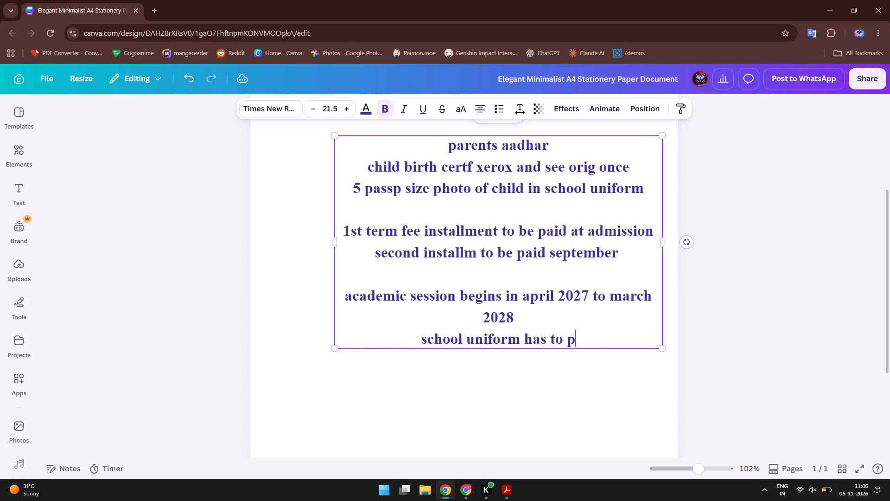
text(rovide)
key(space)
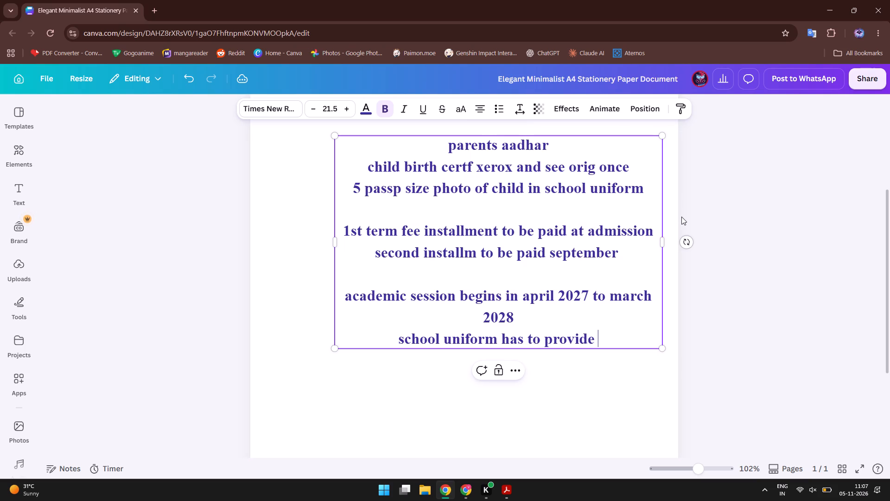
Replace "provide" in the school uniform line with "be bought from the designated shop for both winter and regular.".
key(BackSpace)
key(BackSpace)
key(BackSpace)
key(BackSpace)
key(BackSpace)
key(BackSpace)
key(BackSpace)
key(BackSpace)
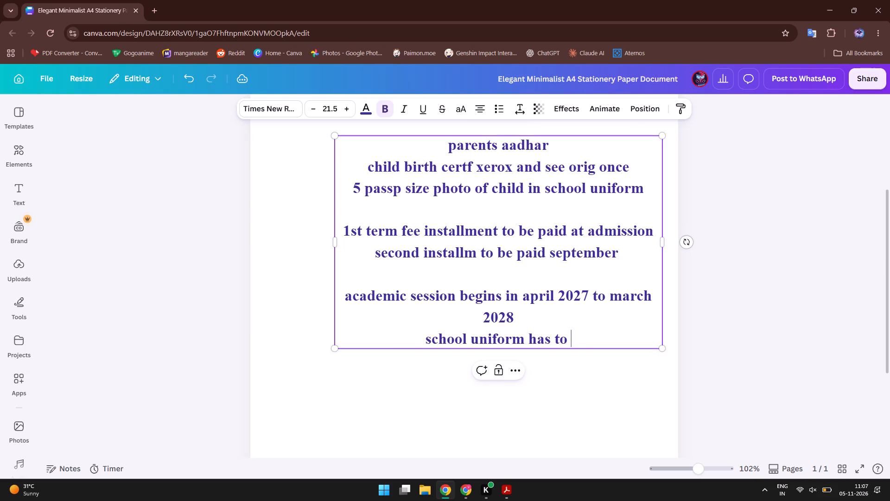
text(be bought from the designated sj)
key(BackSpace)
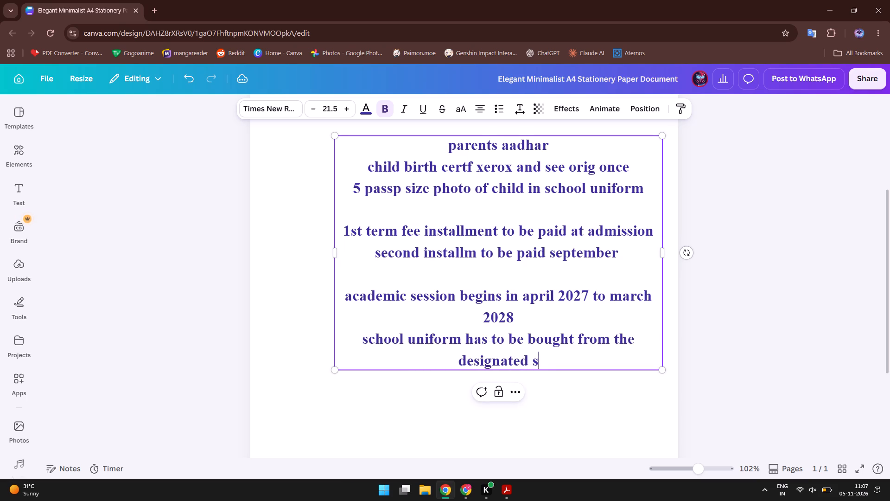
text(hop for both)
key(space)
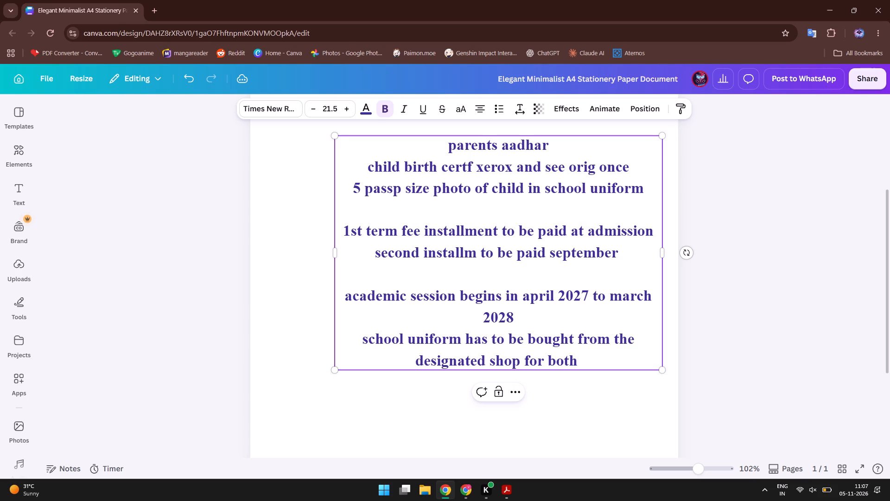
key(w)
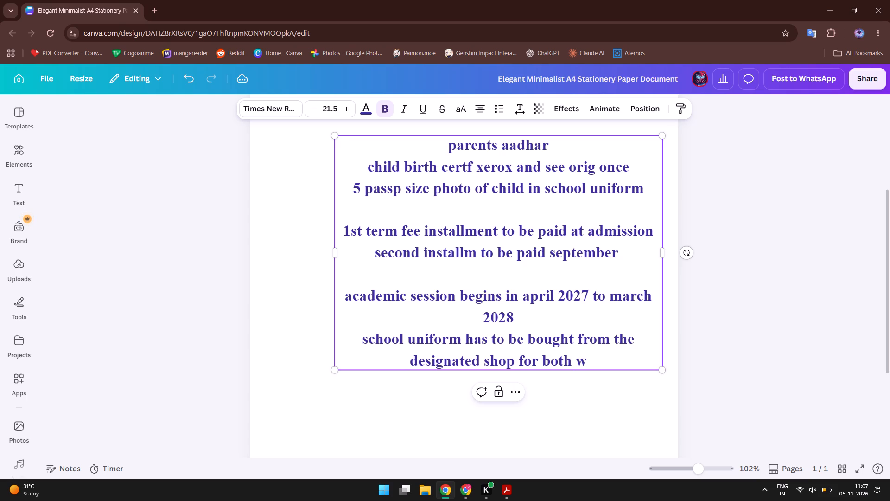
text(inter and reguk)
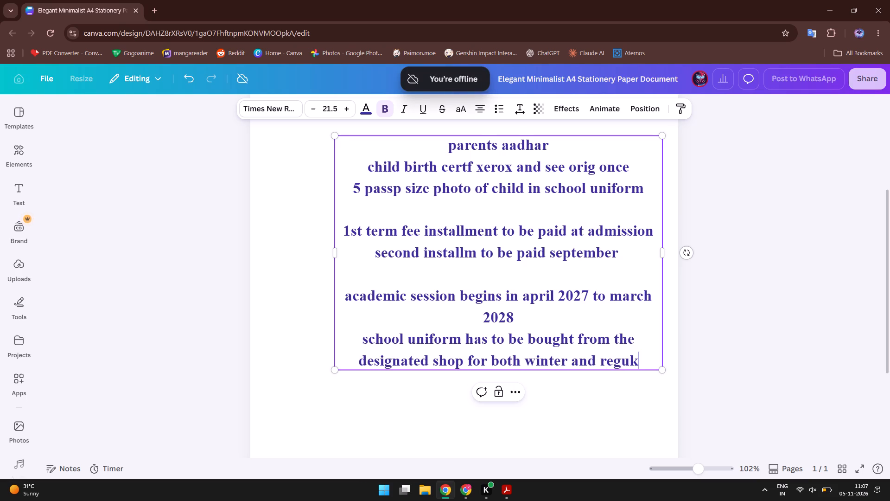
key(BackSpace)
text(lar)
key(space)
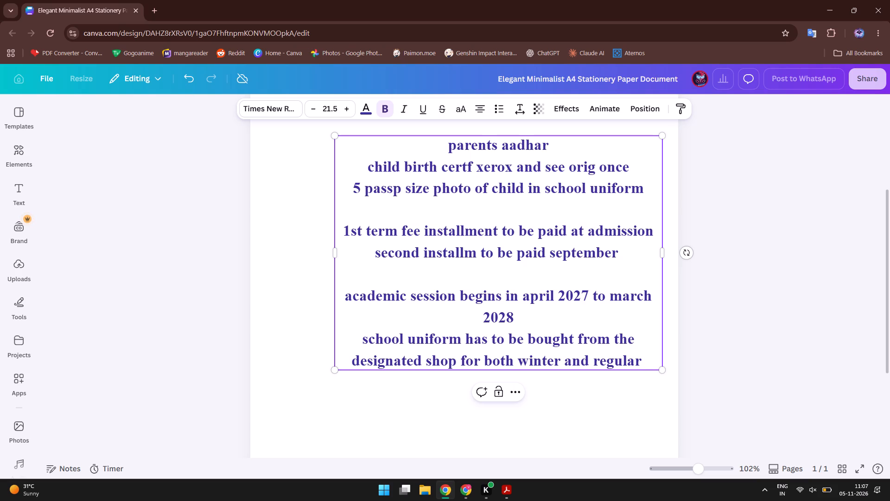
key(BackSpace)
key(period)
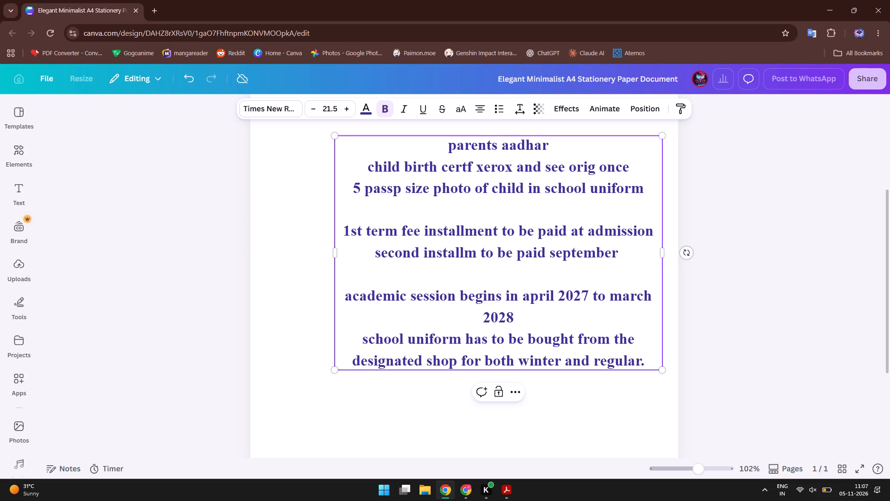
Shift the first header contact number slightly left, leaving equal 0.9 gaps to the logo and the second number.
click(324, 246)
scroll(324, 246, up, 3)
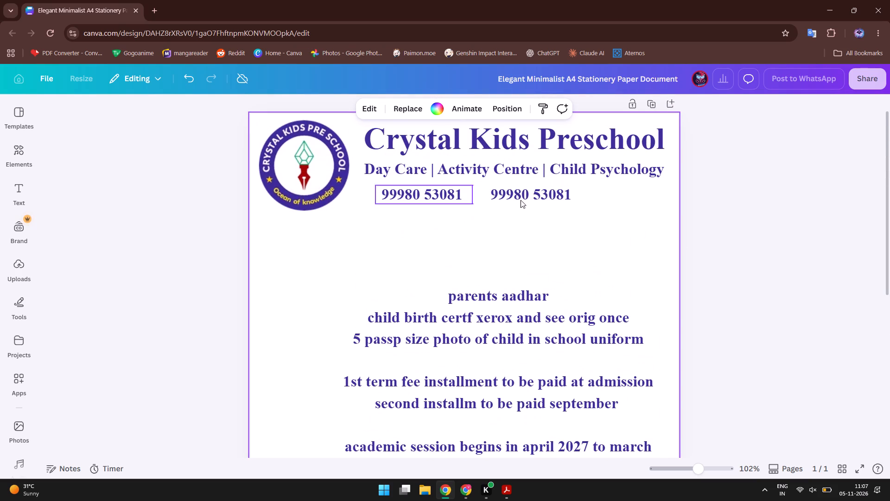
click(439, 192)
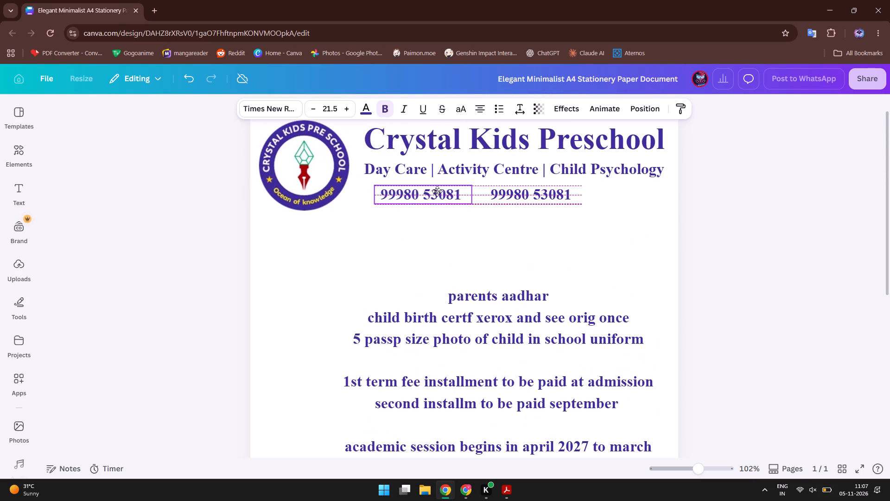
click(438, 191)
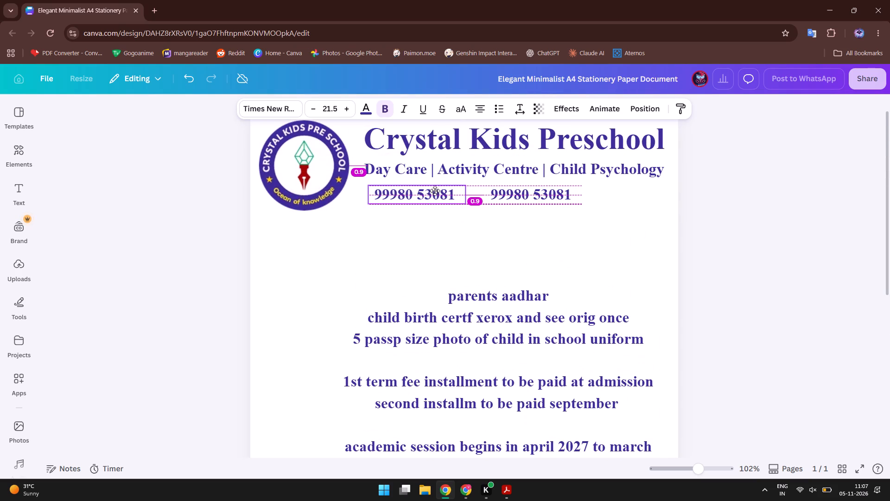
click(376, 242)
Move the footer address text slightly down, farther from the divider line.
scroll(376, 242, down, 1)
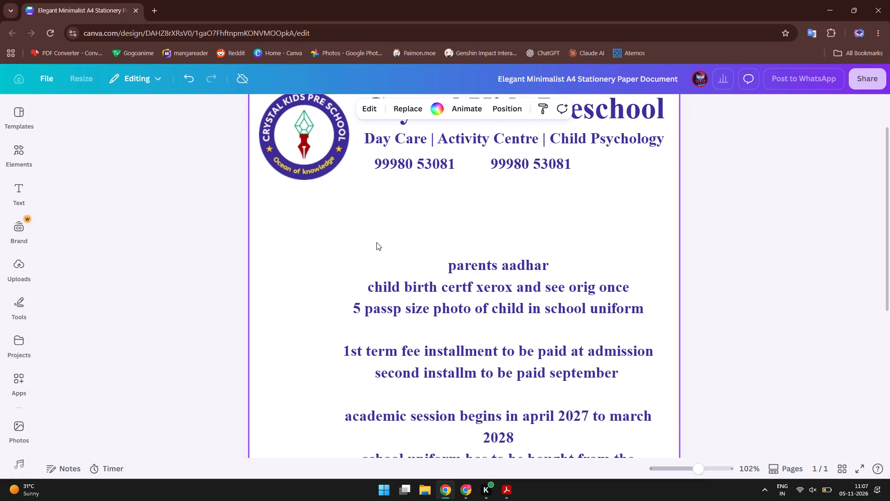
scroll(376, 242, down, 6)
scroll(376, 242, up, 1)
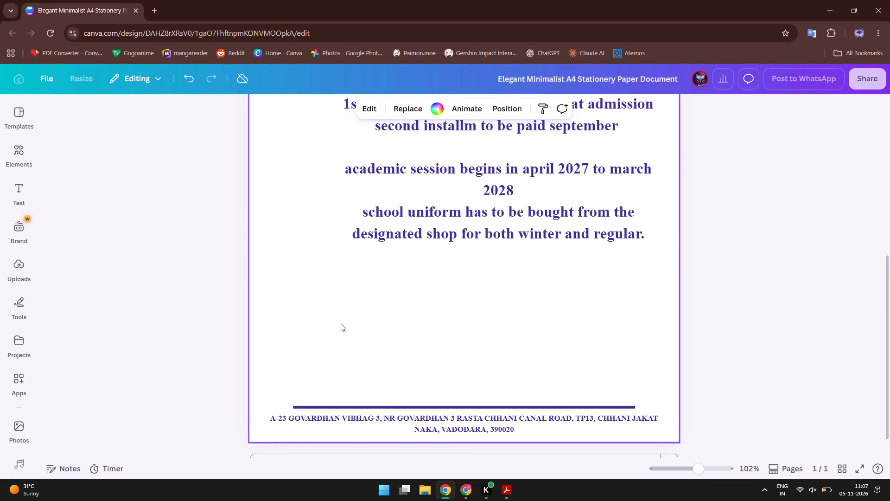
scroll(341, 323, up, 3)
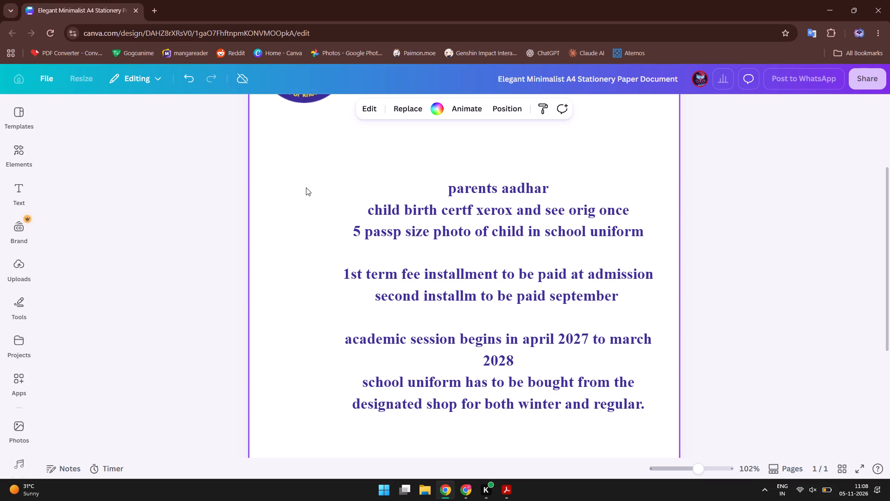
scroll(306, 187, down, 6)
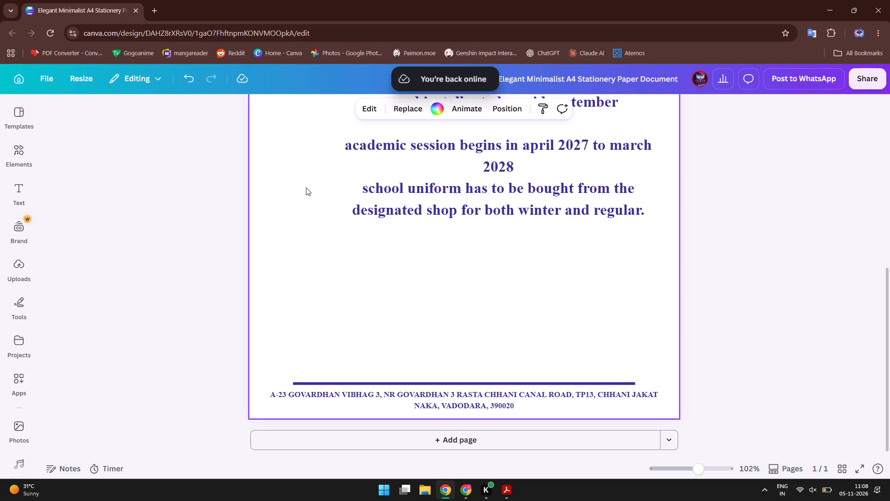
click(458, 392)
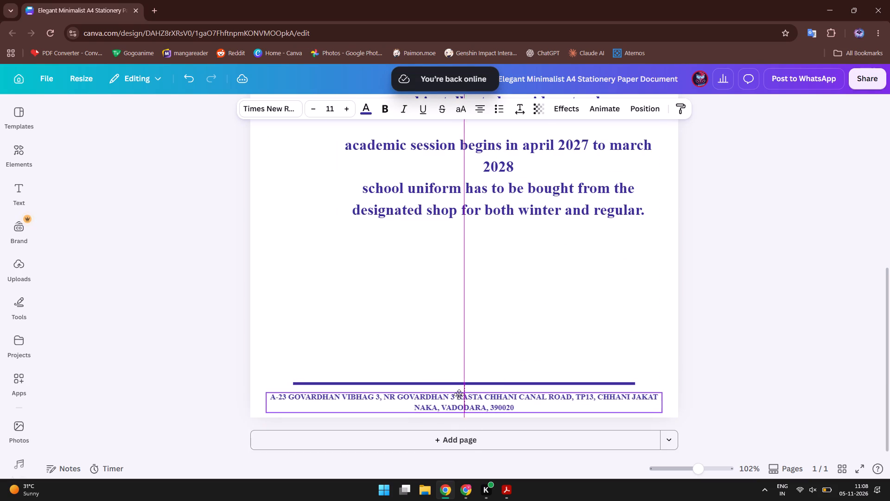
click(653, 361)
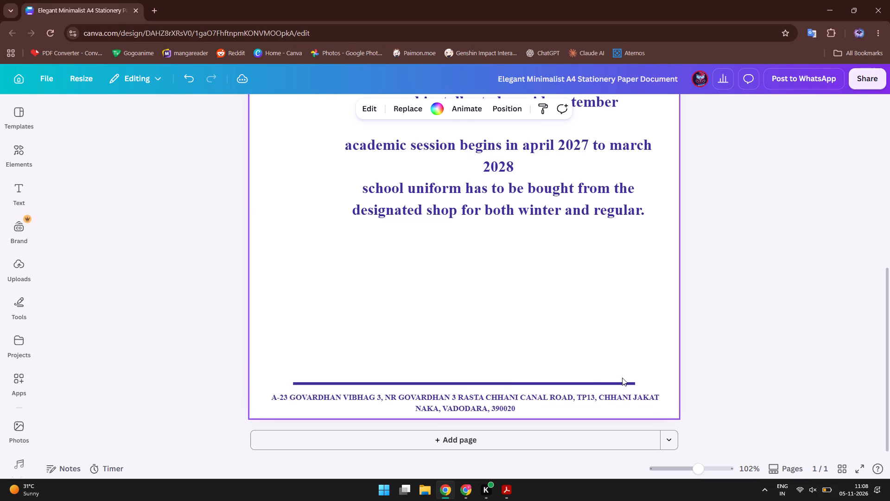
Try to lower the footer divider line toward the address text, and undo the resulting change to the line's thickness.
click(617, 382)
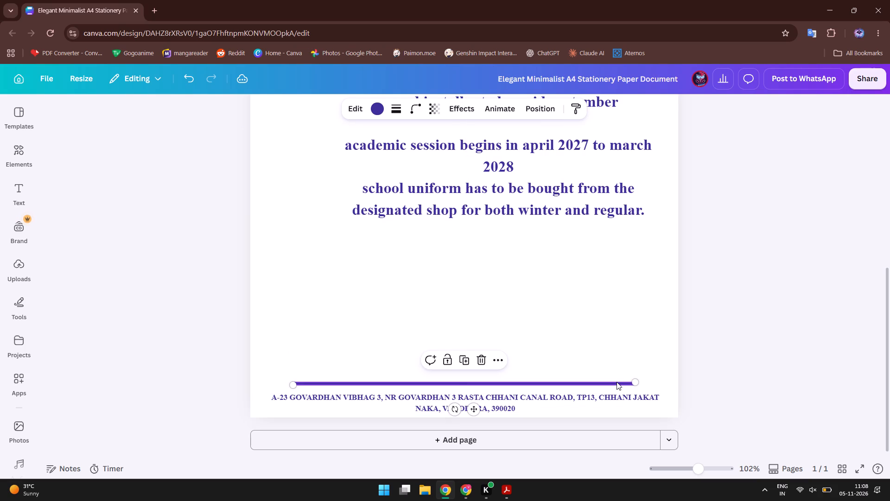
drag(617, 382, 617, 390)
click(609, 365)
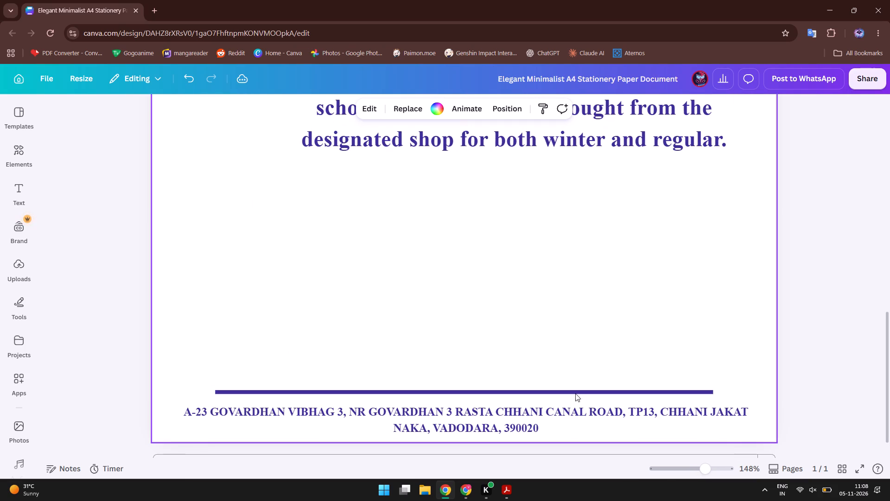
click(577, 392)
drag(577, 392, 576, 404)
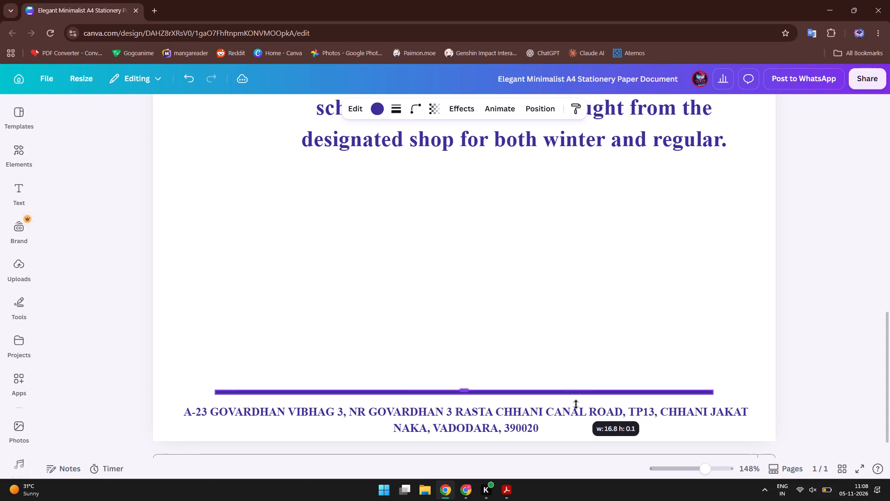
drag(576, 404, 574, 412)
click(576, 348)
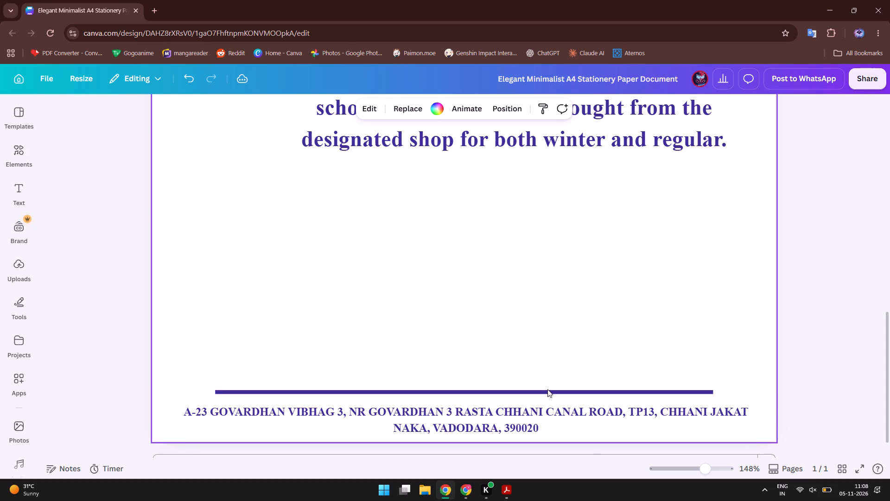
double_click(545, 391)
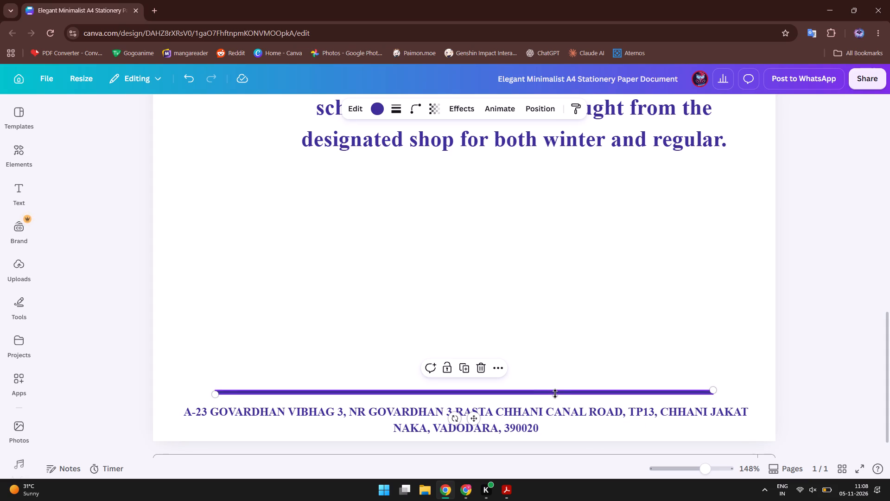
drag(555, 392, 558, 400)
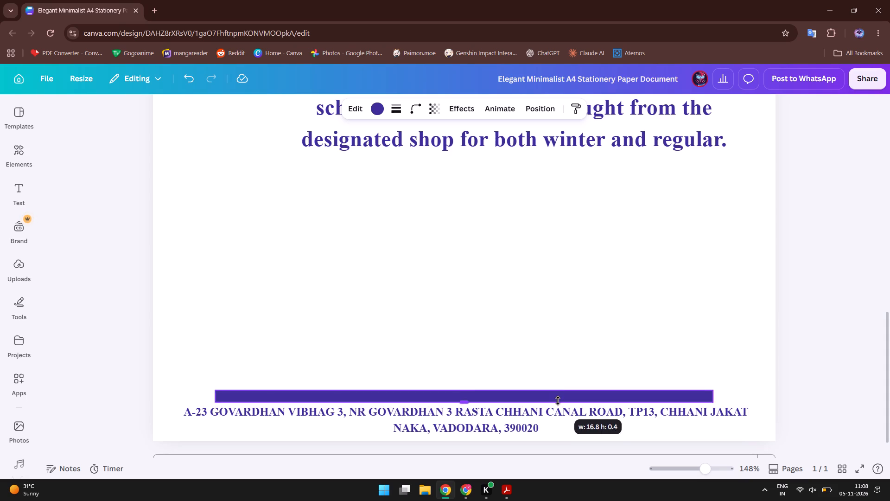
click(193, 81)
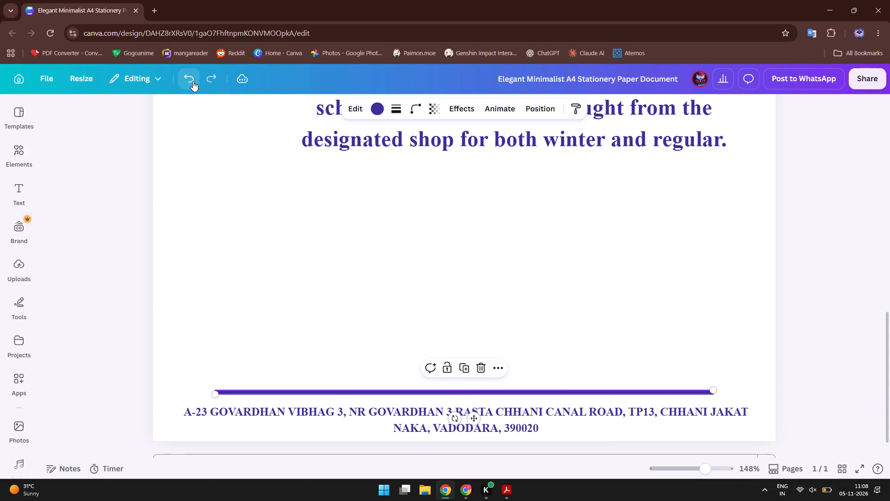
Move the footer divider line down, closer to the address text, and centre it over that text.
click(285, 262)
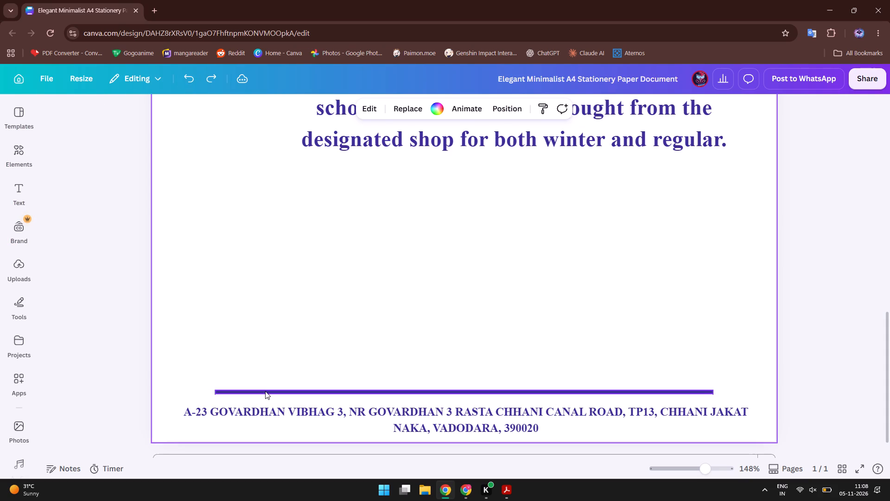
drag(265, 391, 281, 398)
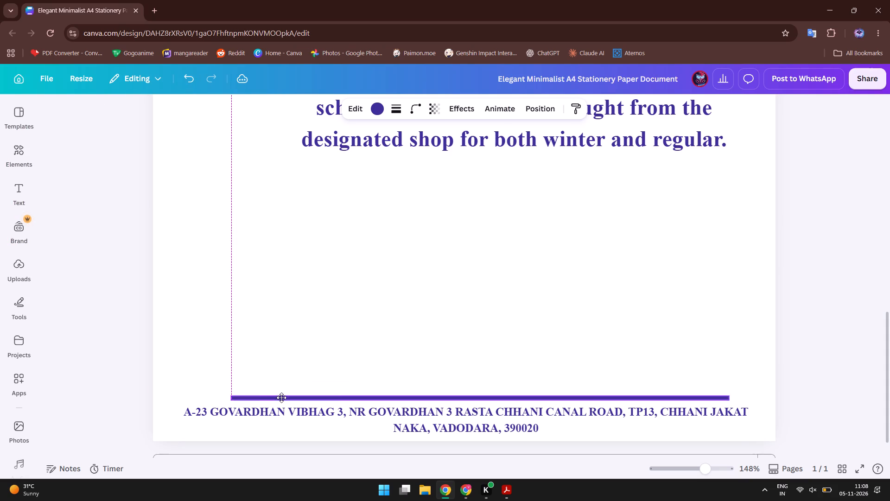
drag(281, 398, 268, 398)
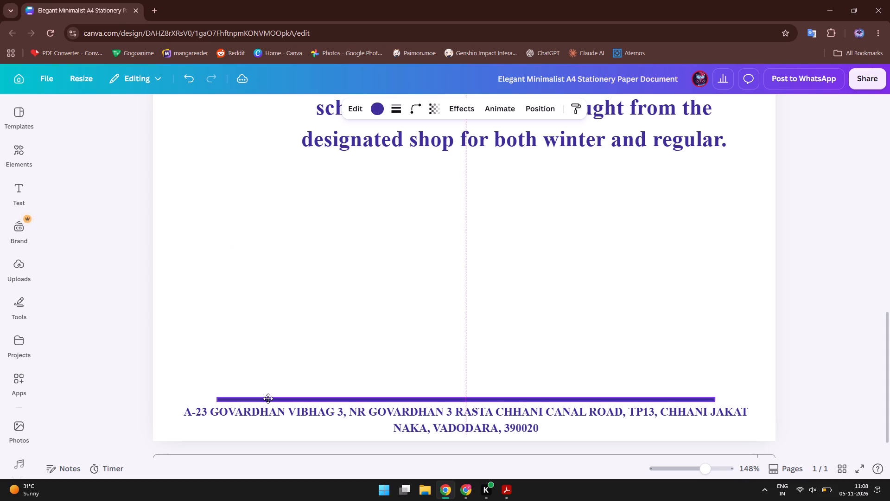
drag(268, 398, 268, 398)
click(308, 347)
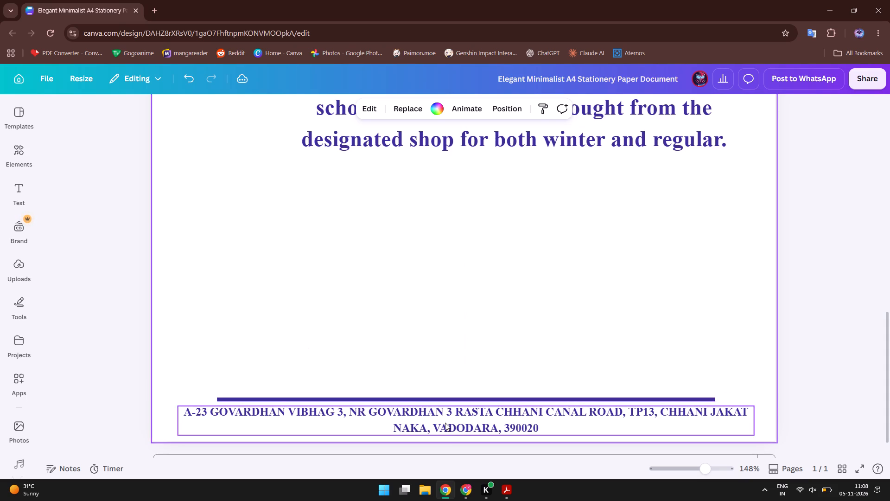
click(448, 423)
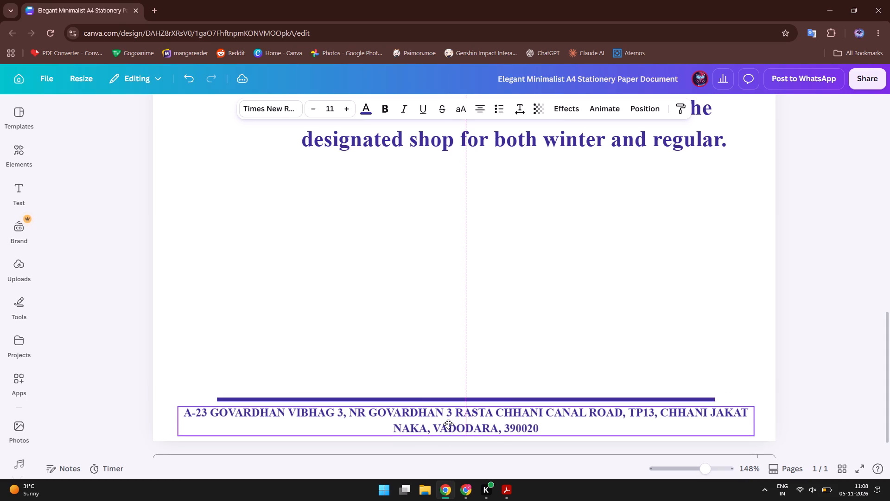
click(509, 318)
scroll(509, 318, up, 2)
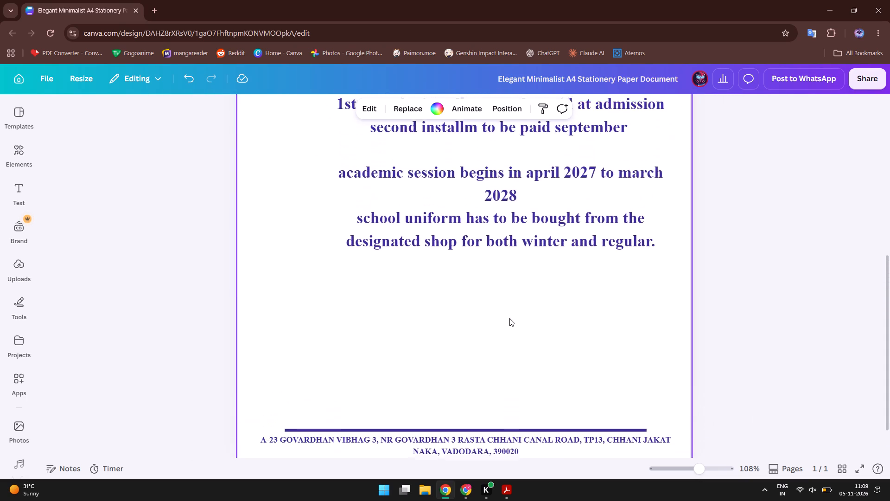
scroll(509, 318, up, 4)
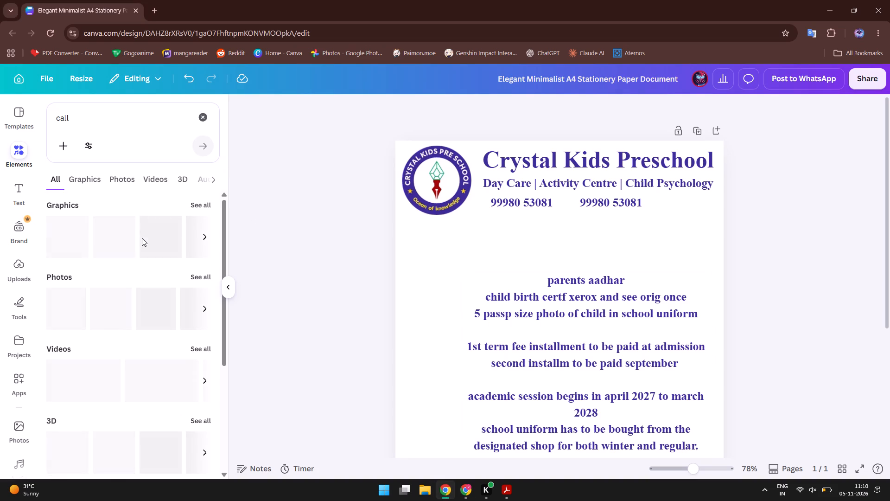
scroll(142, 238, down, 3)
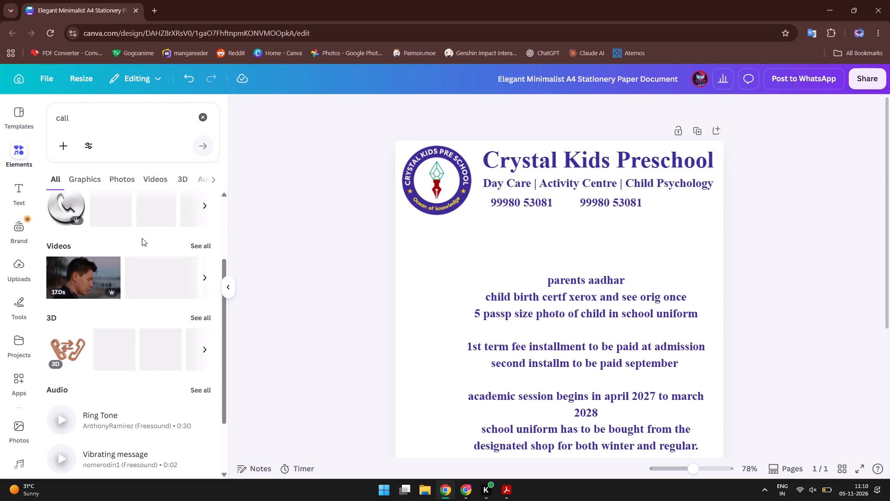
scroll(142, 238, up, 1)
scroll(209, 244, up, 2)
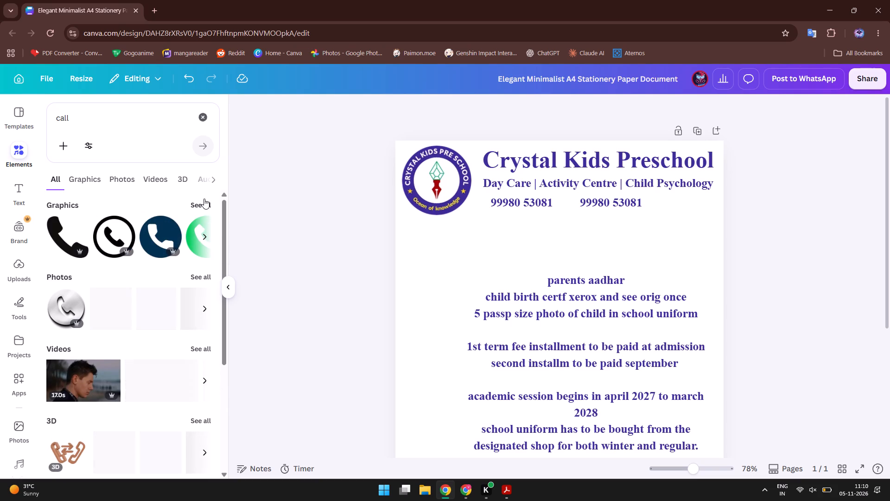
click(203, 201)
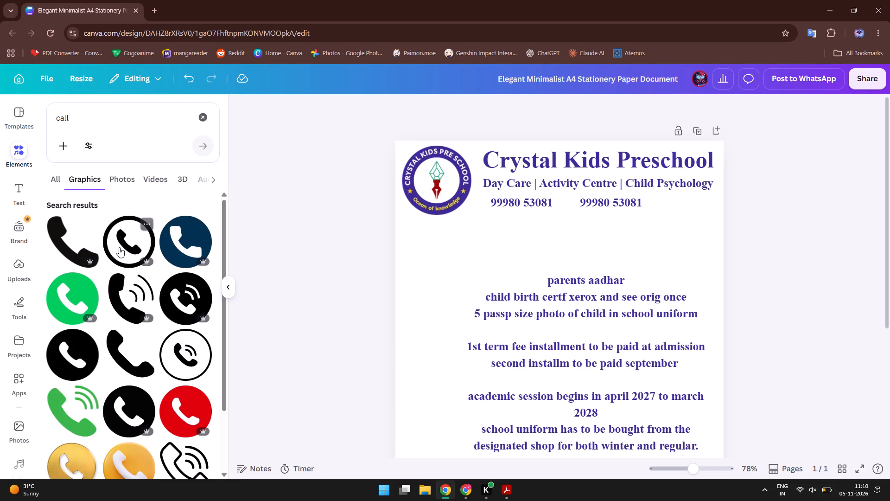
click(70, 349)
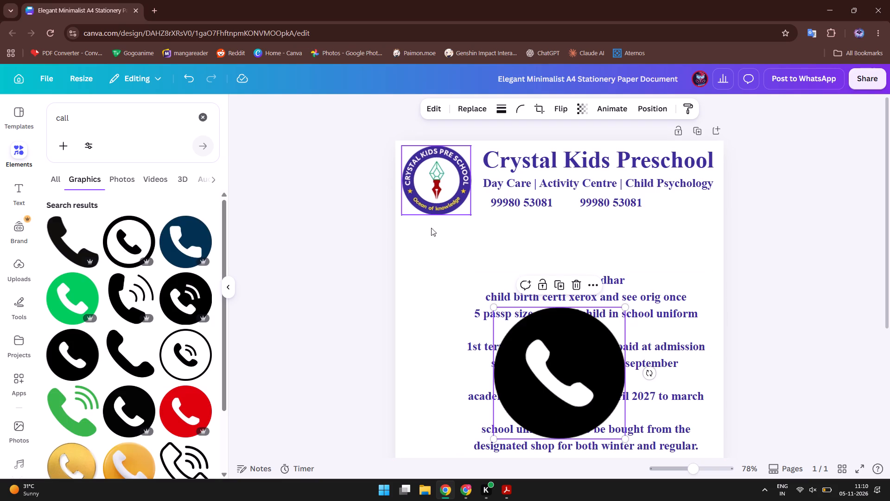
click(444, 265)
click(584, 375)
drag(584, 374, 534, 301)
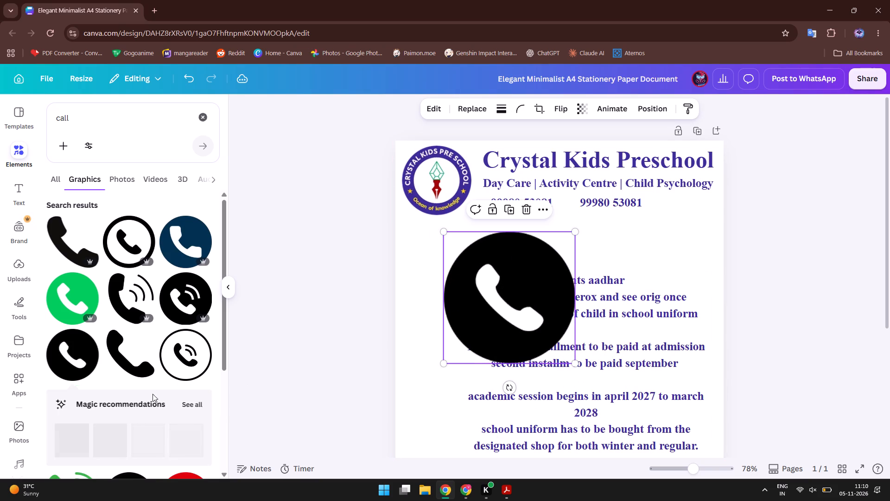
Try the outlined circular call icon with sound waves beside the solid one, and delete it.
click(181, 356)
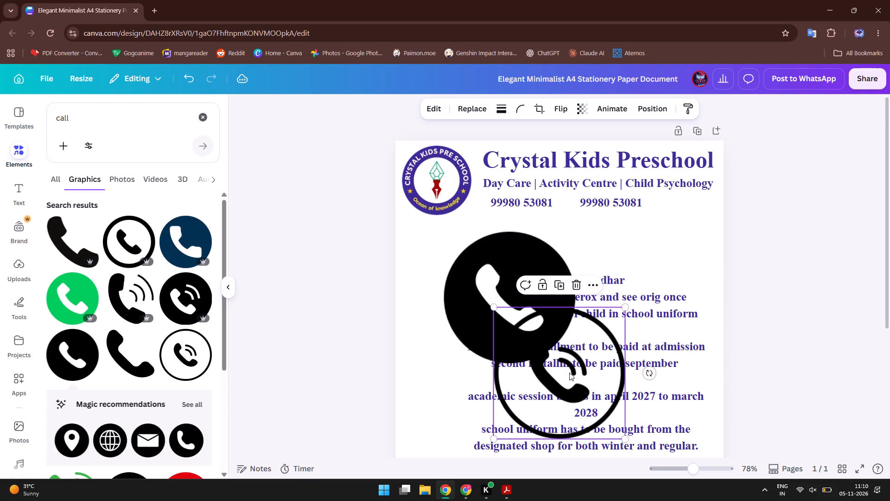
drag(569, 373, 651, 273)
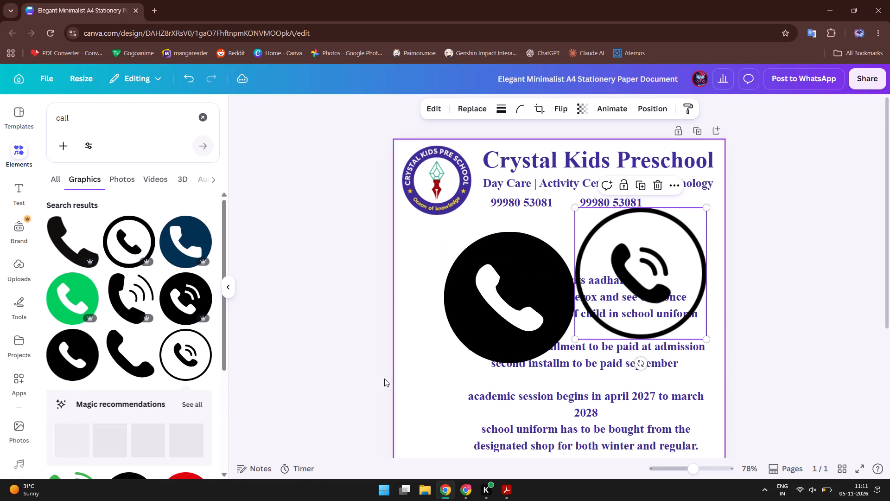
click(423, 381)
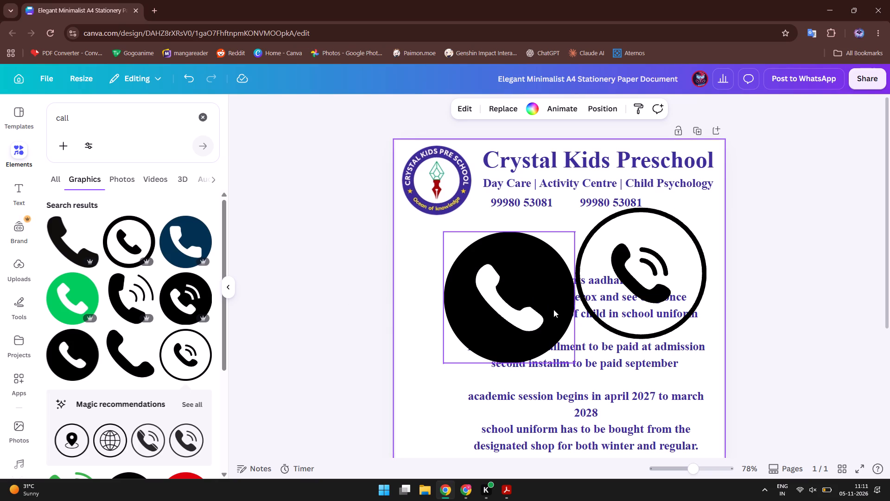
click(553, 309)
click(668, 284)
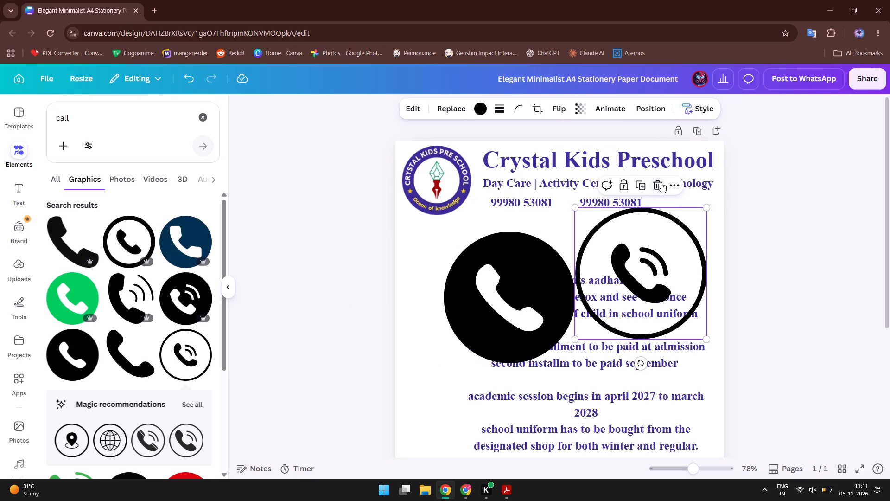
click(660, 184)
Recolour the call icon's black circle with the purple already used in the design.
click(553, 253)
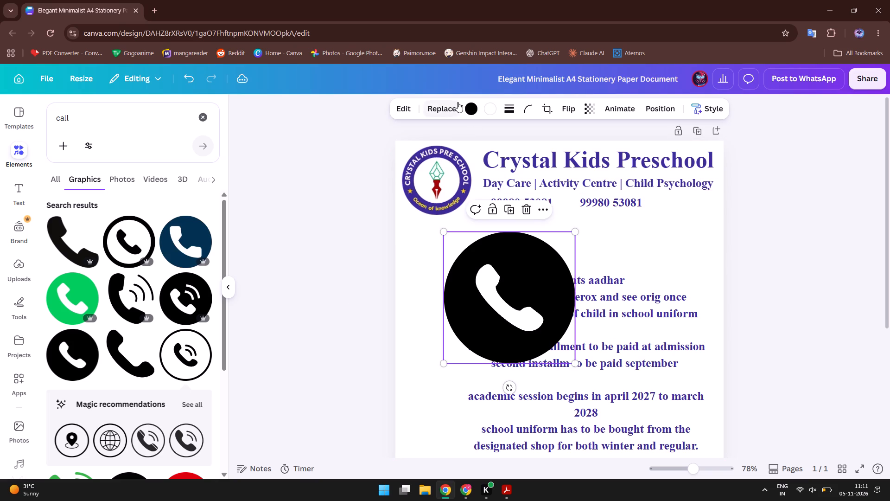
click(465, 109)
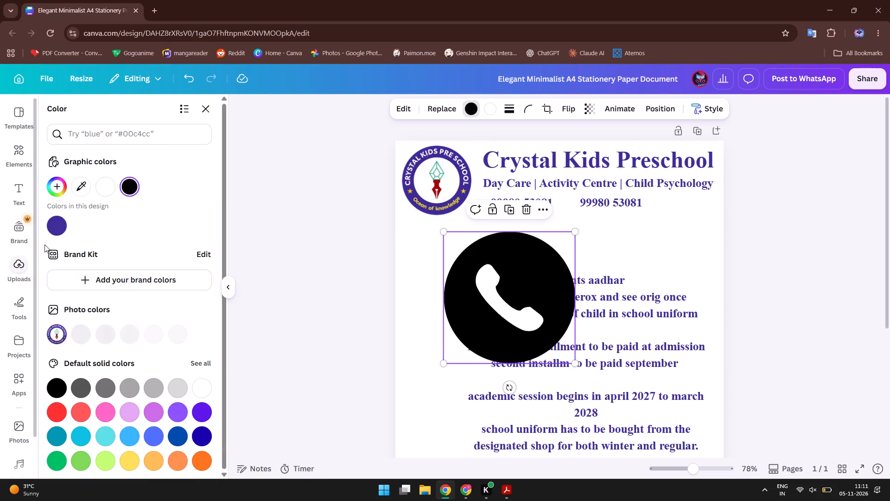
click(56, 227)
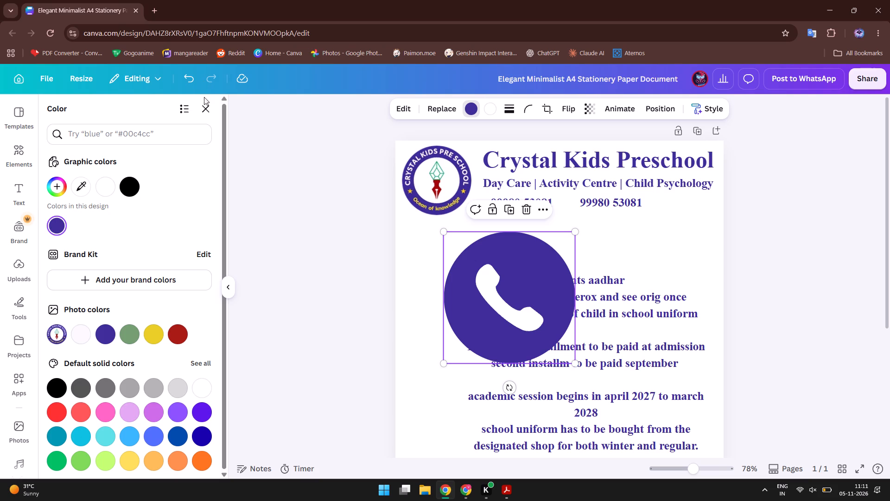
click(204, 101)
click(433, 302)
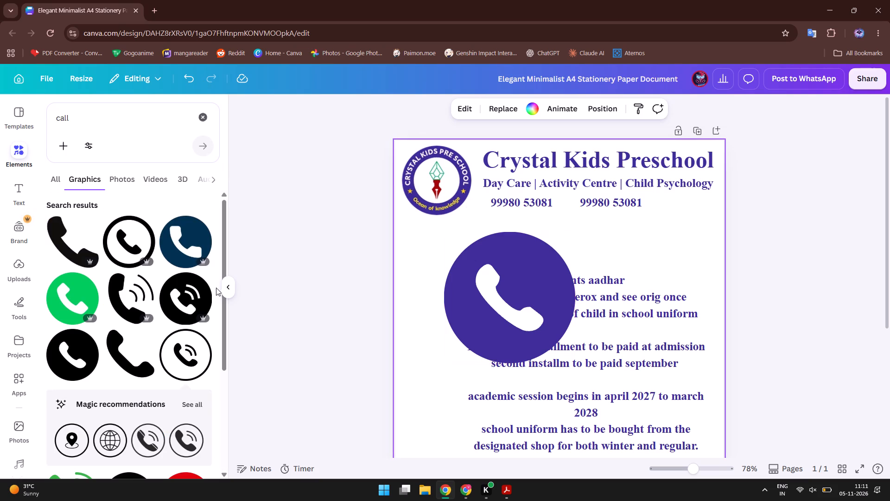
Move the call icon up to the contact numbers and shrink it to about 2 by 2.
click(226, 287)
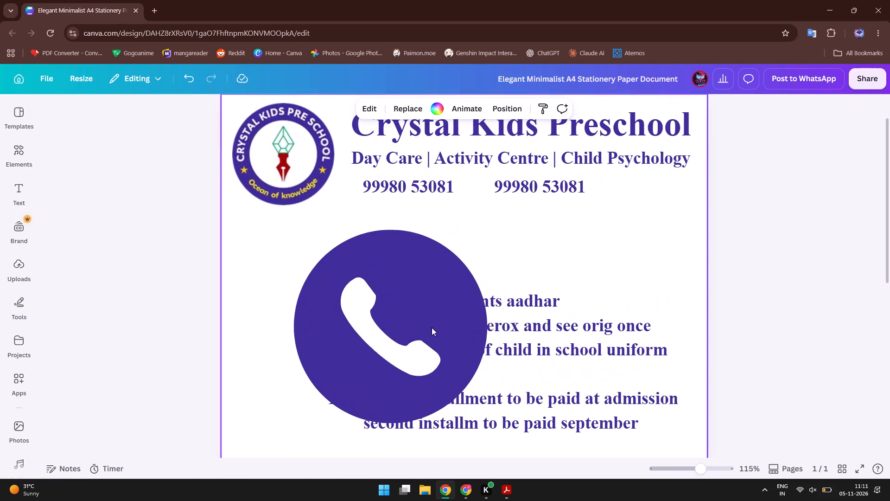
click(419, 337)
drag(423, 317, 475, 239)
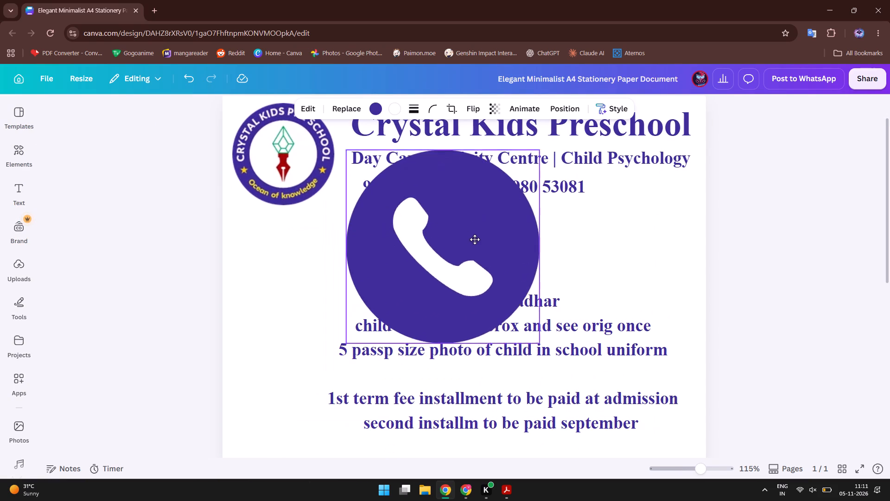
drag(475, 239, 471, 255)
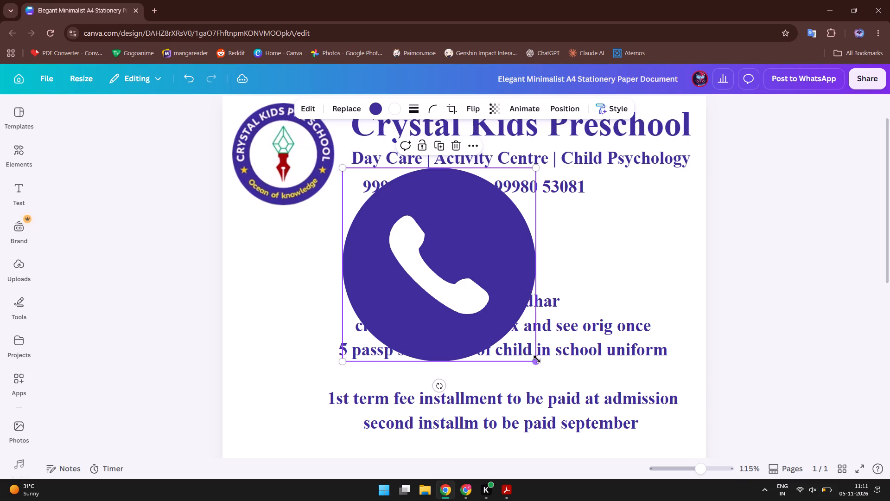
drag(536, 364, 412, 188)
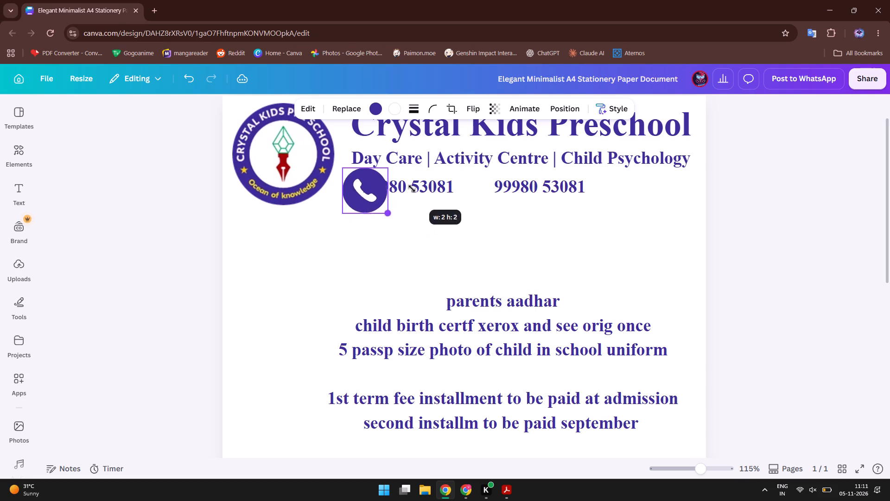
drag(412, 188, 412, 188)
Shift the first contact number towards the second one to make room for the call icon.
click(423, 190)
drag(423, 190, 452, 190)
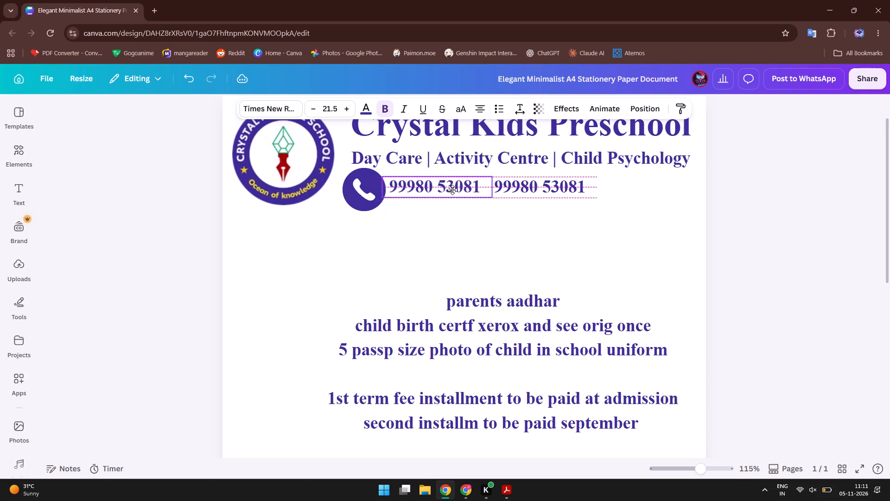
drag(452, 190, 460, 190)
Align the call icon under the start of the "Day Care" line and shrink it close to the contact number's text height.
drag(350, 183, 351, 183)
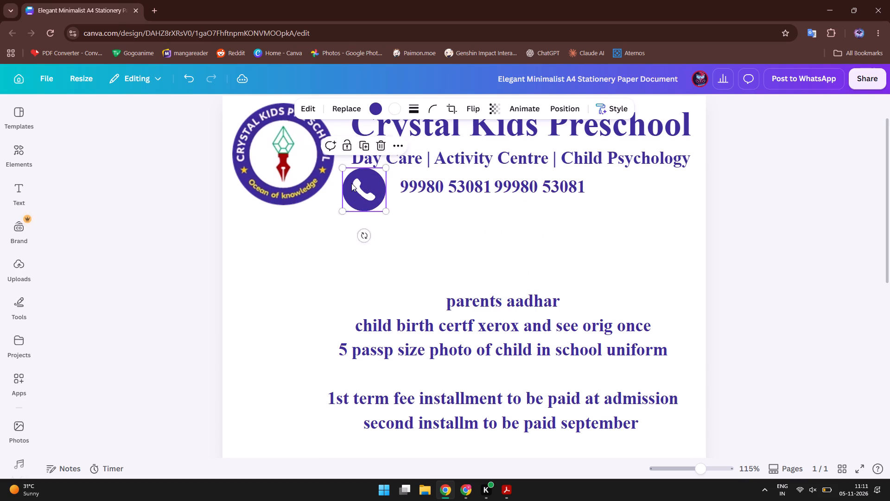
drag(351, 183, 362, 186)
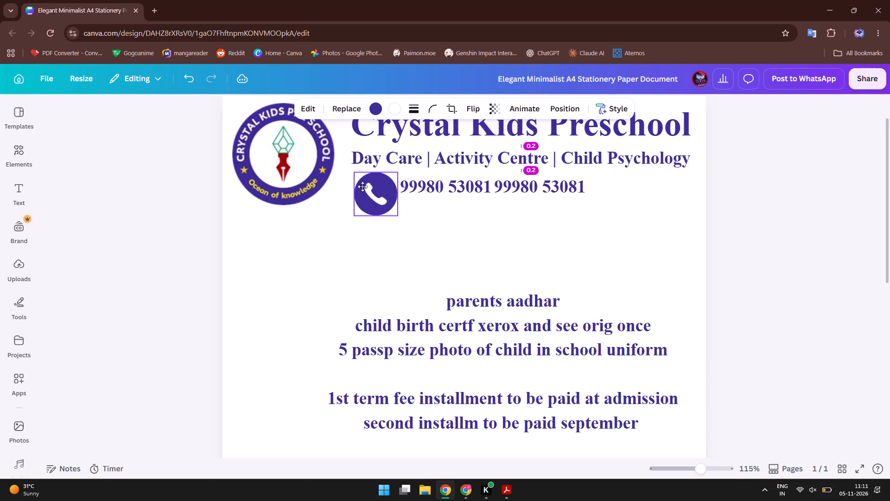
drag(362, 186, 361, 187)
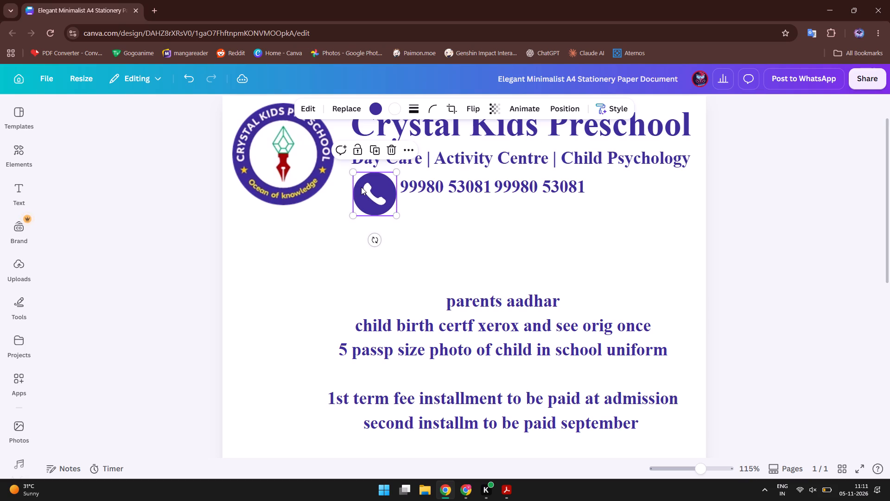
click(361, 187)
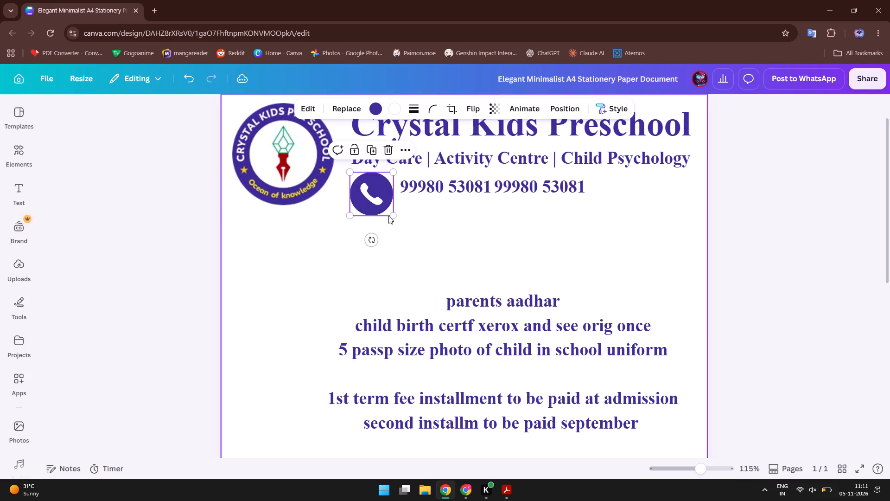
drag(393, 214, 379, 195)
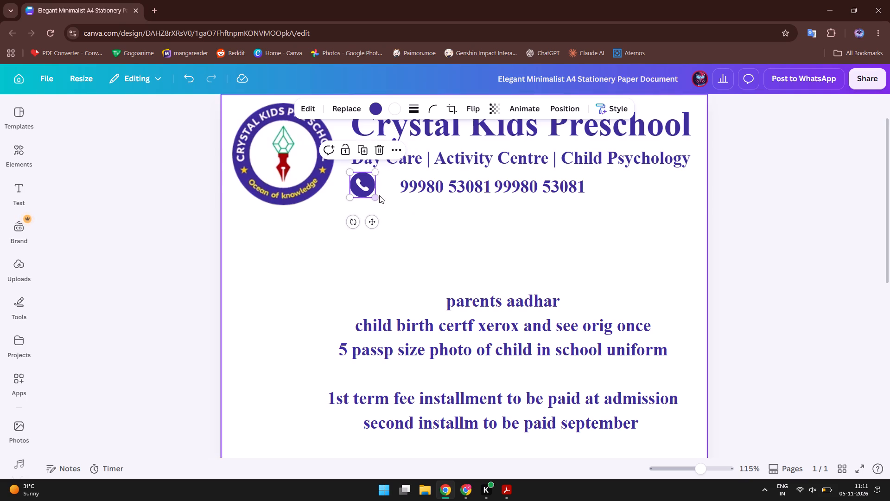
Move the first contact number back so it sits immediately beside the call icon and level with it.
click(451, 244)
scroll(451, 244, up, 1)
drag(447, 235, 433, 233)
click(484, 288)
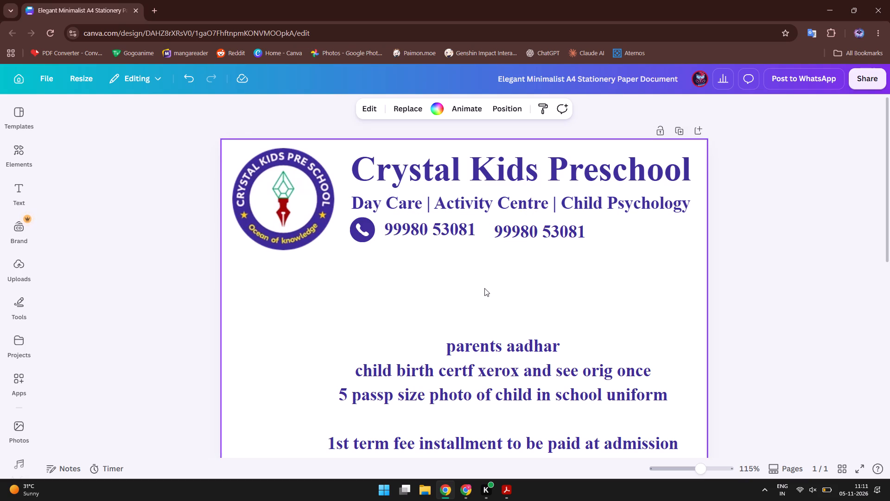
click(456, 240)
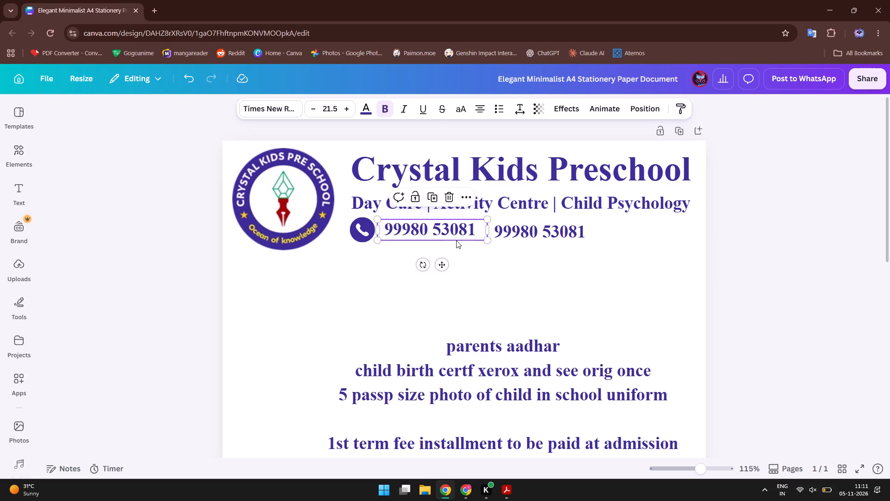
click(496, 276)
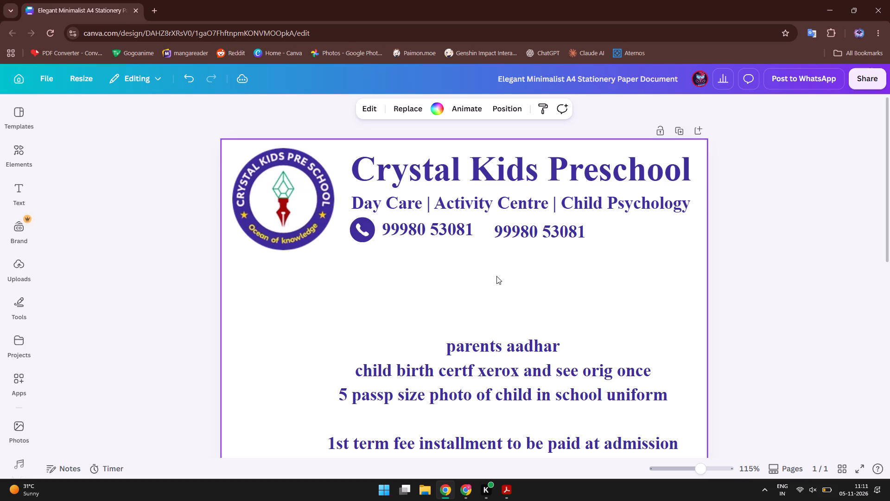
drag(461, 229, 457, 229)
click(457, 229)
click(497, 285)
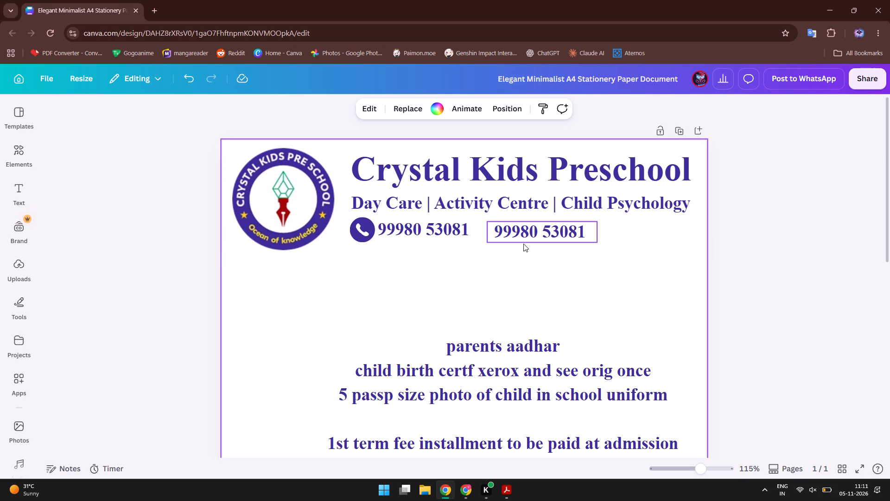
Move the second contact number level with the first, leaving a wider gap between them for another icon.
drag(532, 238, 539, 236)
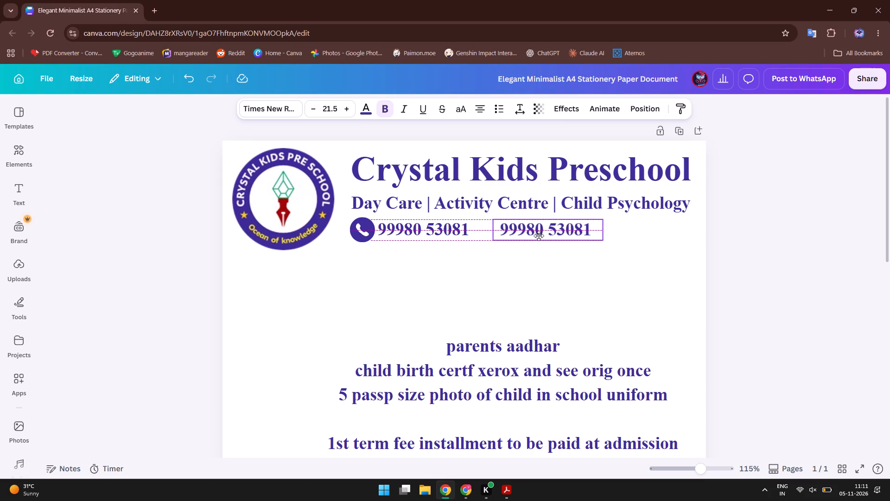
drag(539, 236, 549, 236)
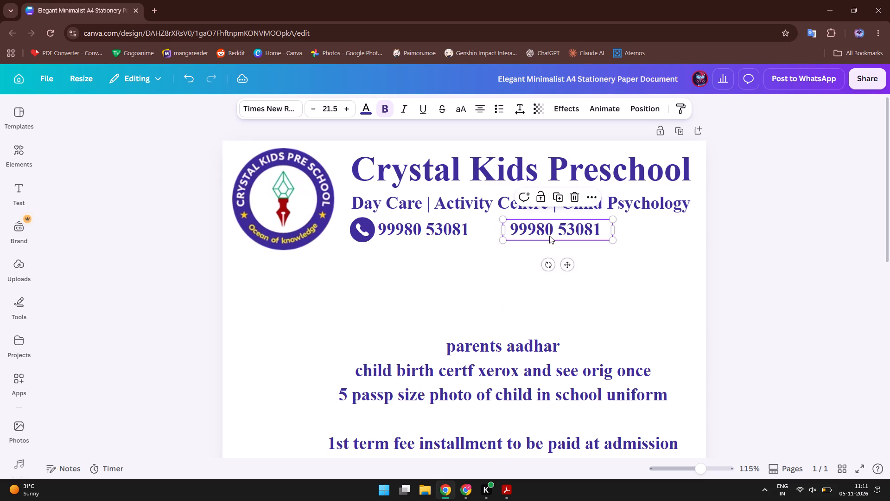
click(587, 276)
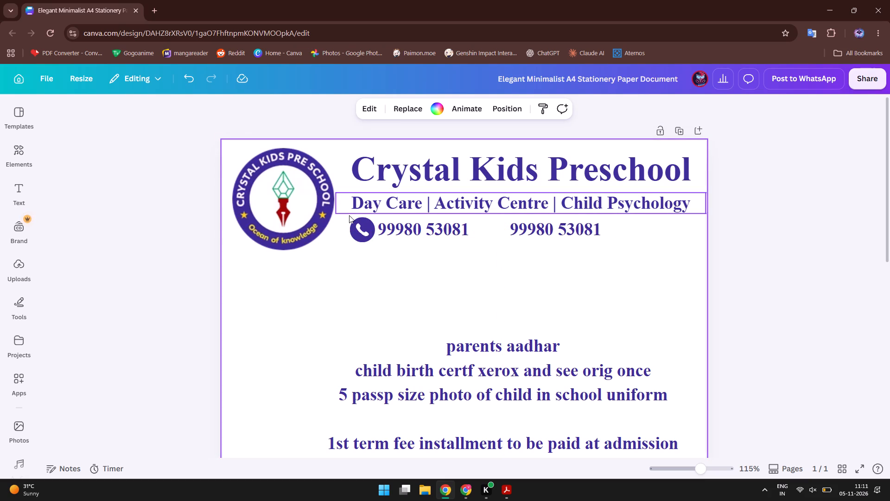
Search the graphics for "website" and add the solid black circle icon with a white globe to the page.
click(11, 147)
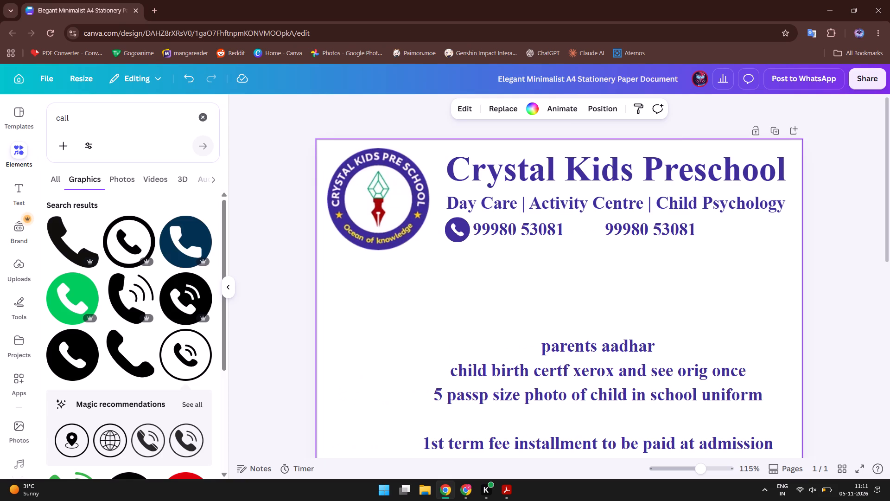
click(110, 121)
key(BackSpace)
key(BackSpace)
key(BackSpace)
key(BackSpace)
key(BackSpace)
key(BackSpace)
key(BackSpace)
key(BackSpace)
key(BackSpace)
key(BackSpace)
key(BackSpace)
key(BackSpace)
key(BackSpace)
key(BackSpace)
key(BackSpace)
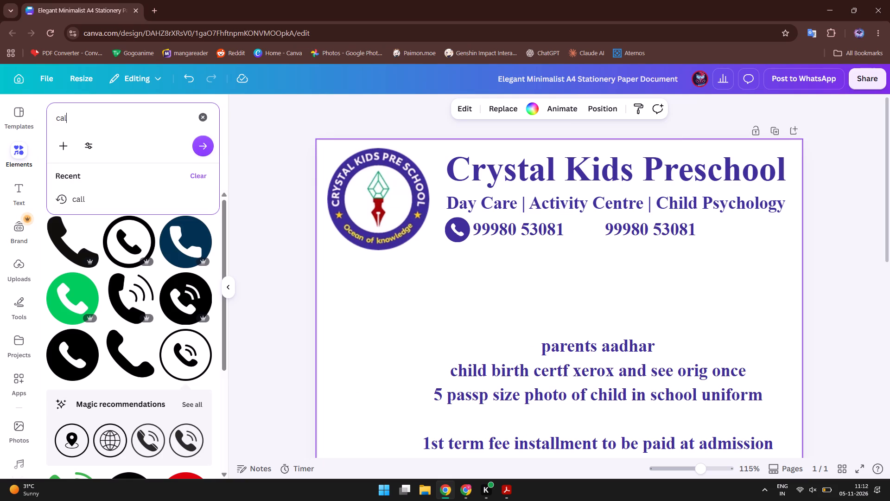
text(website)
key(Return)
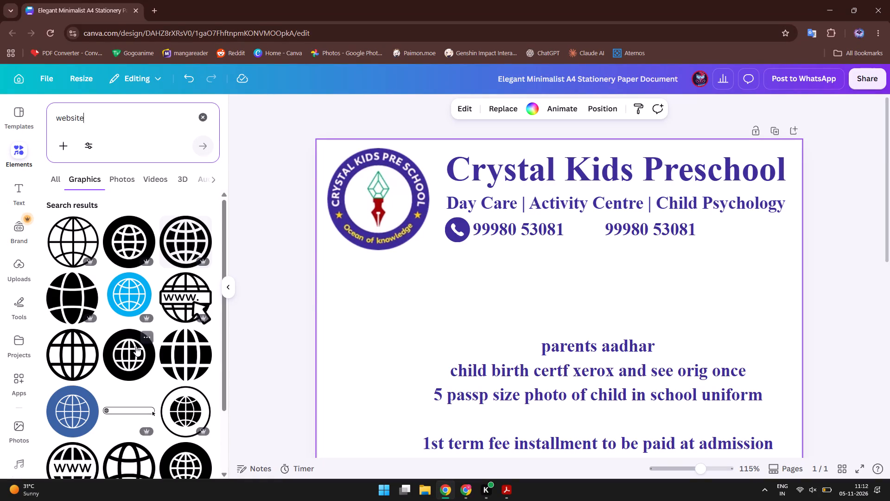
click(126, 358)
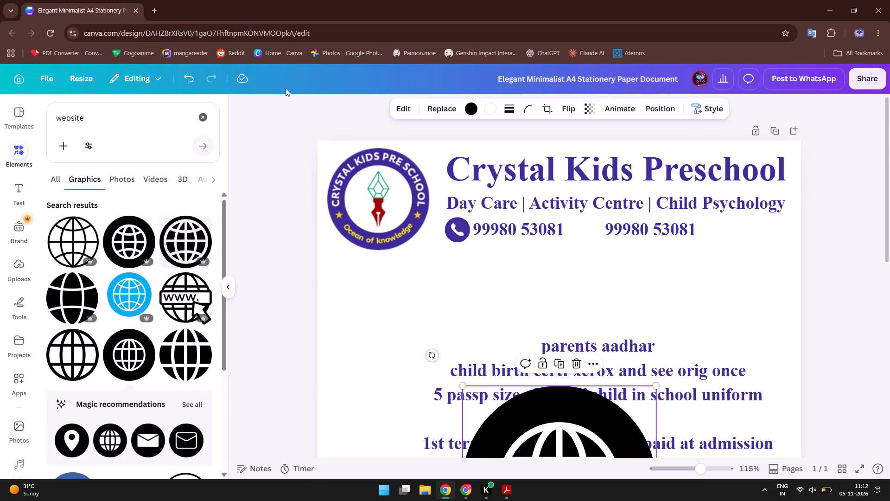
click(189, 79)
click(124, 364)
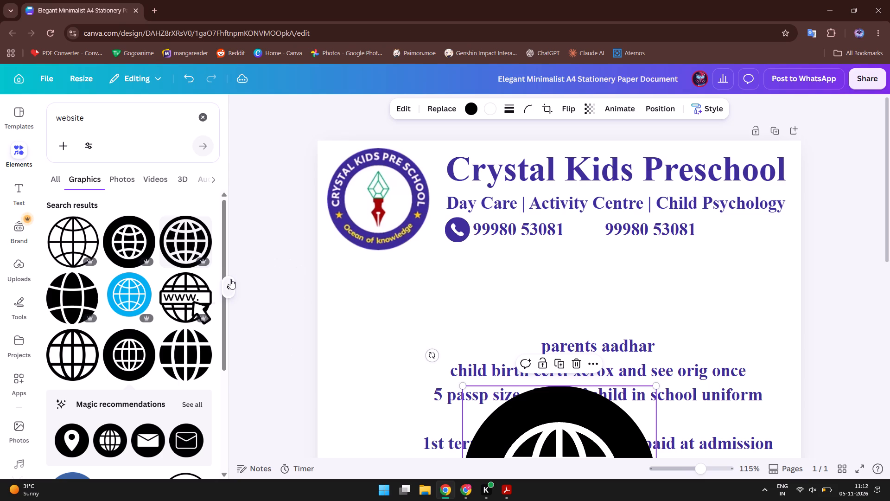
click(230, 279)
click(316, 322)
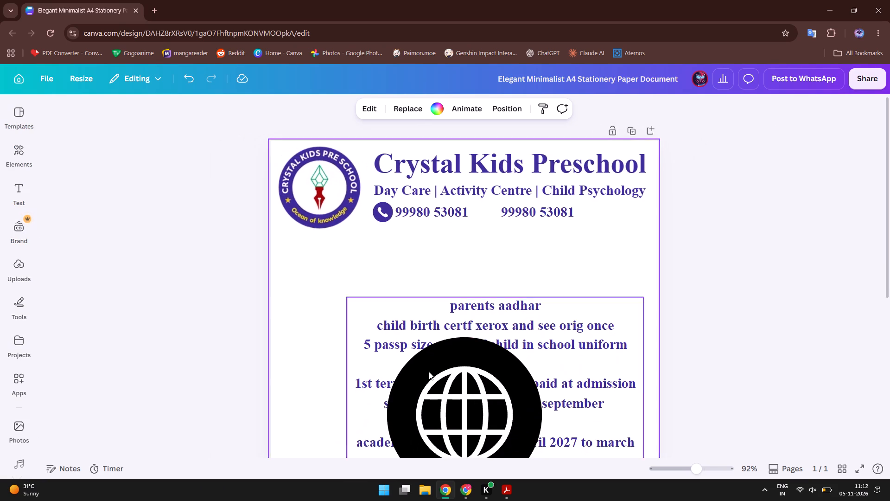
Move the globe icon up into the blank area below the contact numbers and shrink it to a small badge.
click(469, 396)
drag(469, 396, 446, 311)
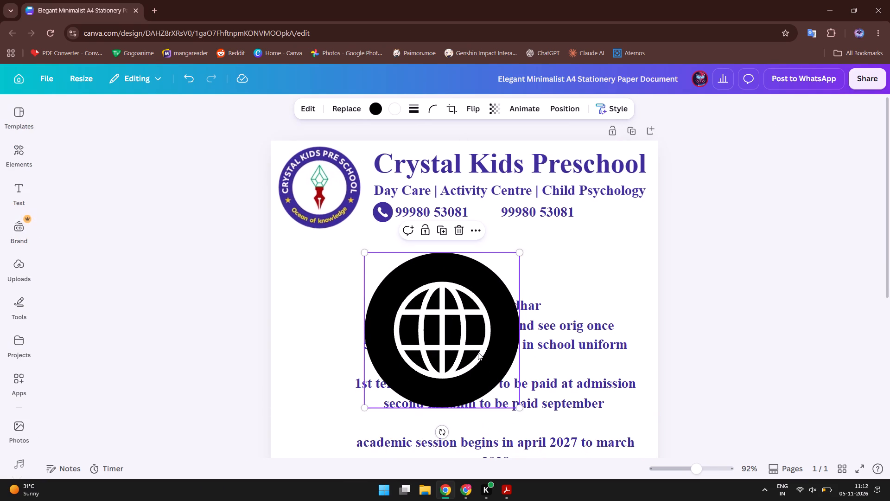
drag(520, 406, 460, 308)
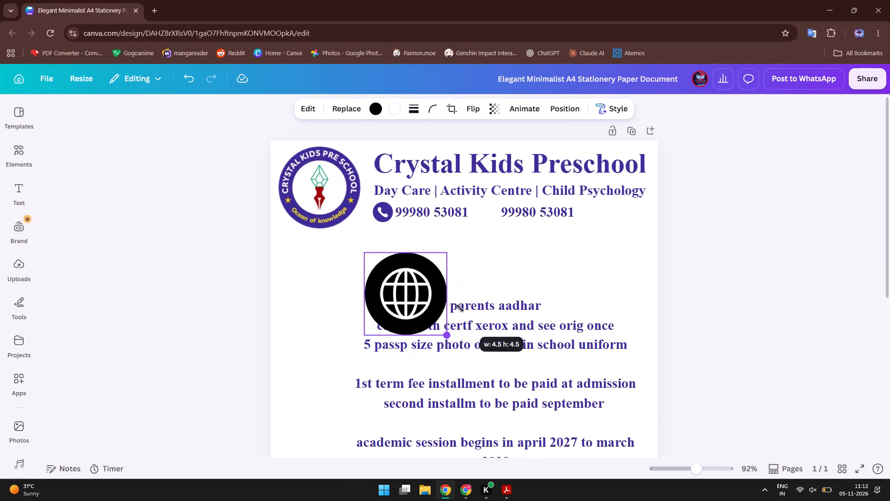
drag(460, 308, 444, 286)
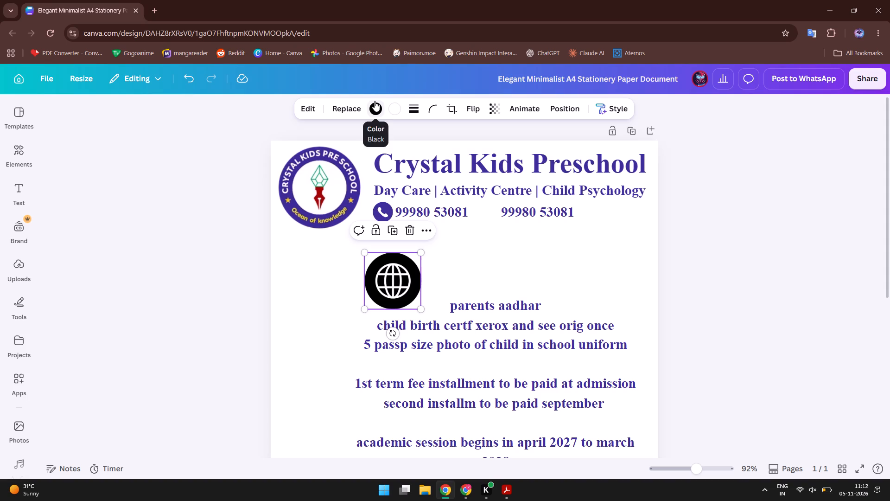
Recolour the globe icon's black circle to muted gold #ACA056.
click(375, 101)
scroll(60, 390, down, 1)
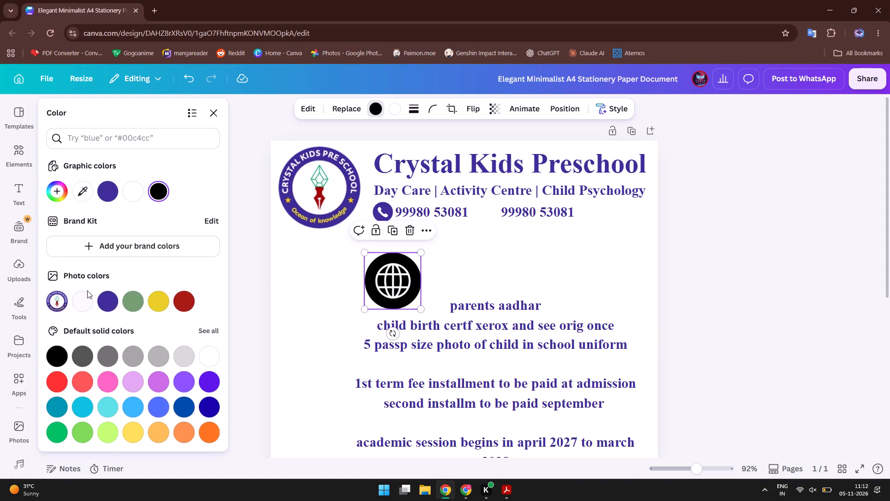
click(161, 308)
click(54, 189)
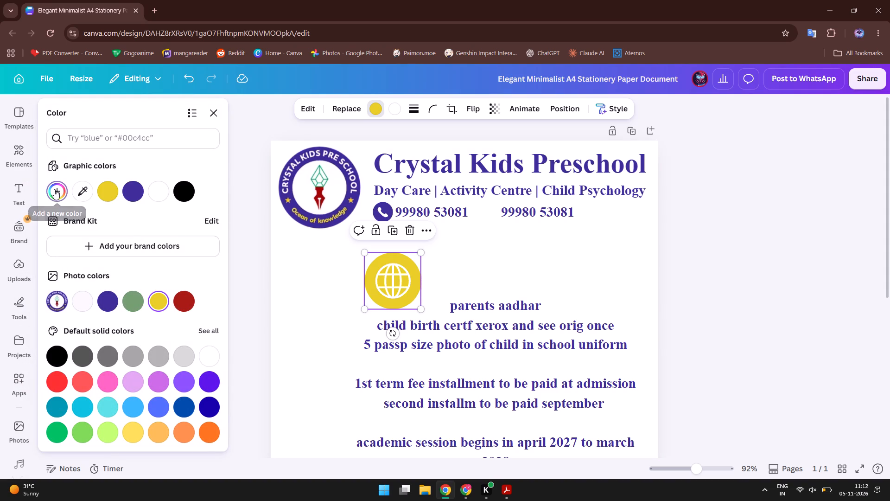
click(157, 235)
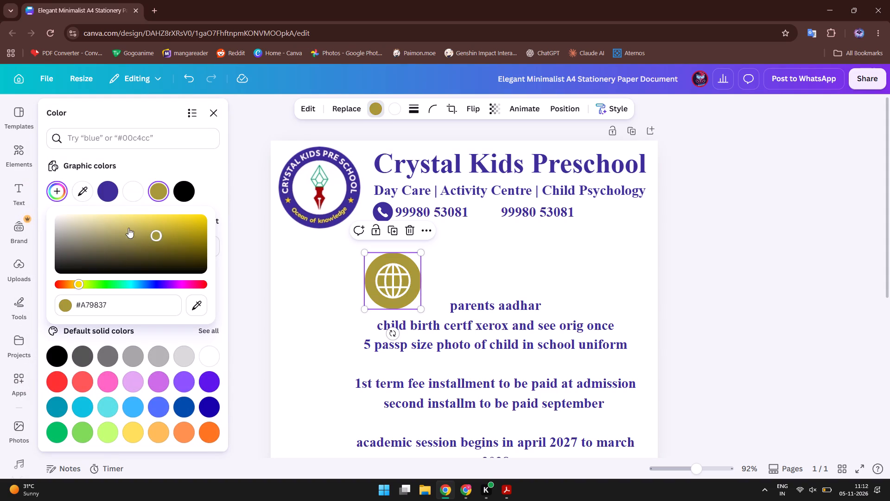
click(113, 223)
click(162, 243)
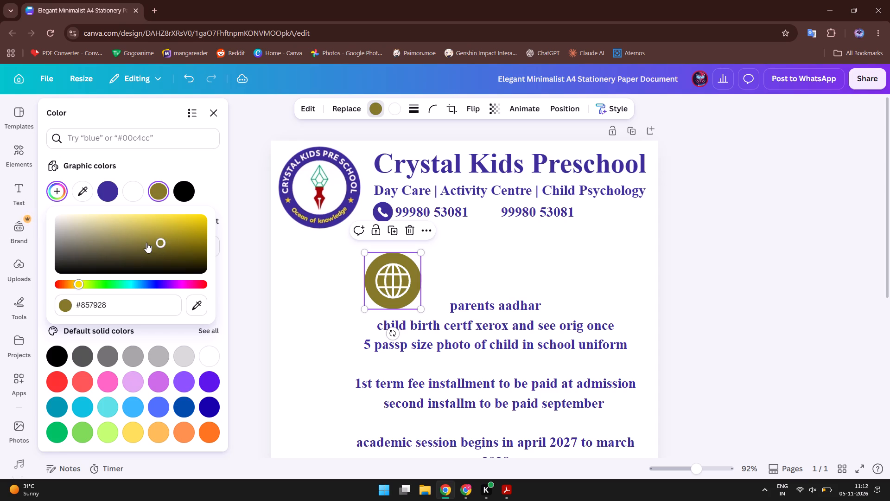
click(146, 243)
click(131, 234)
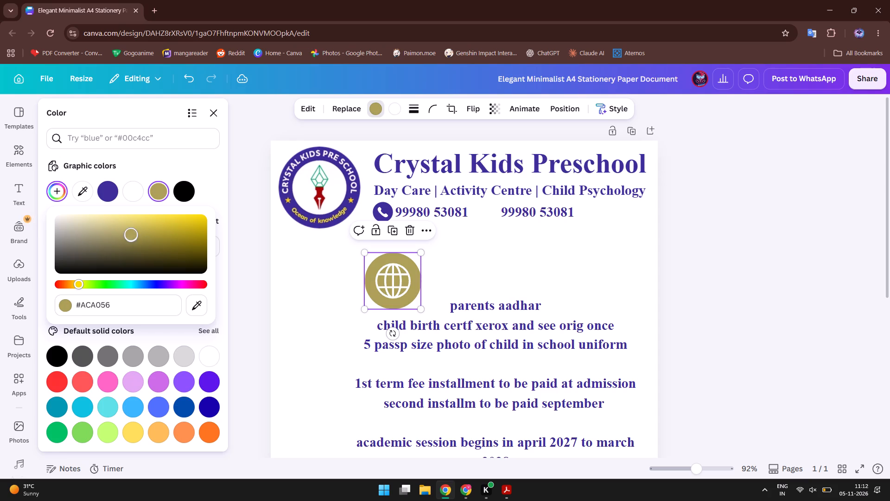
Recolour the call icon's purple circle with the same muted gold as the globe icon.
click(387, 213)
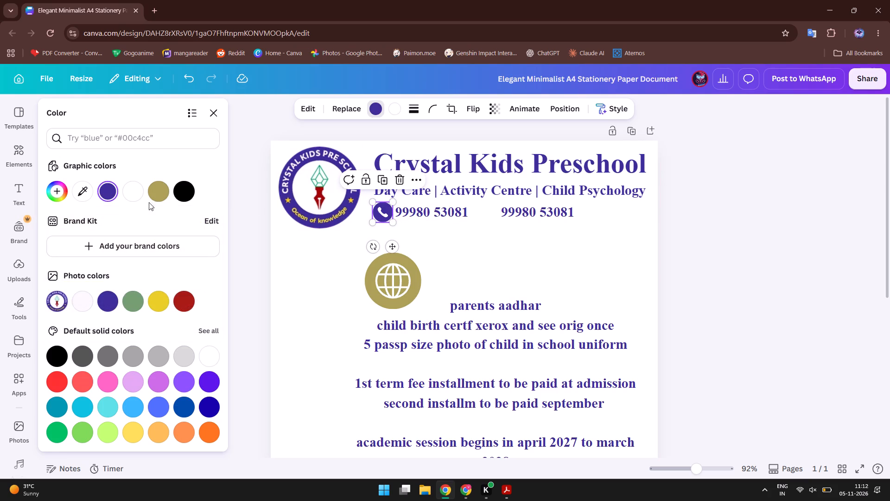
click(159, 199)
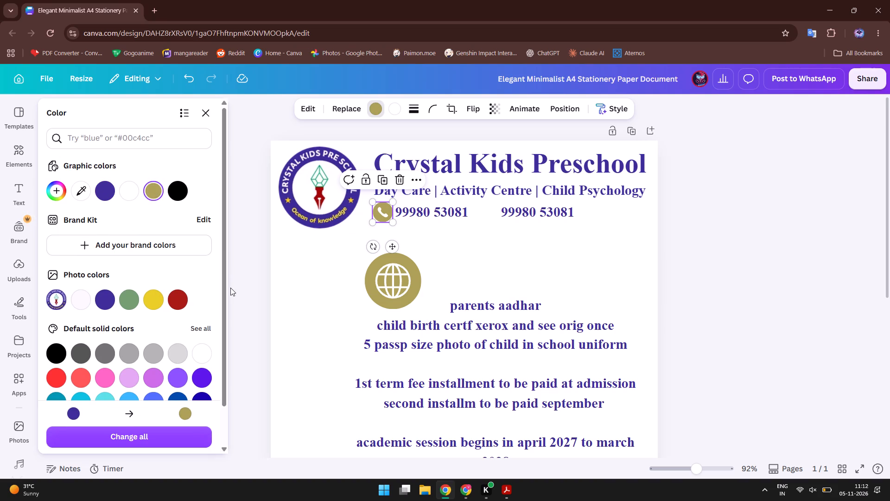
click(252, 296)
click(408, 248)
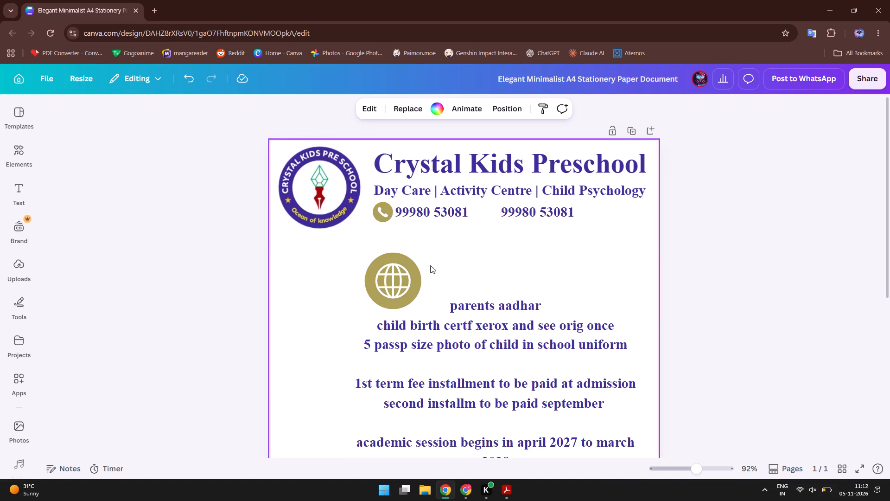
Place the globe icon in the gap between the two contact numbers, level with the call icon, and shrink it to about 1 × 1.
drag(408, 272, 442, 240)
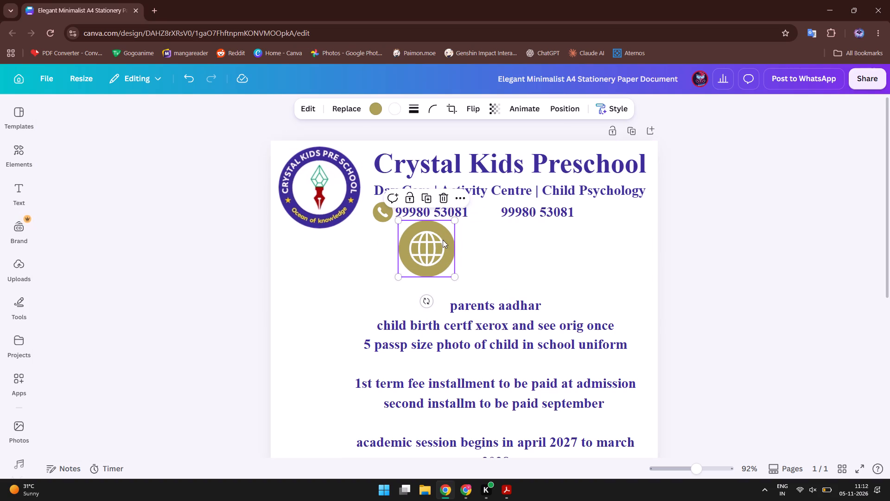
drag(453, 278, 427, 236)
drag(403, 228, 485, 210)
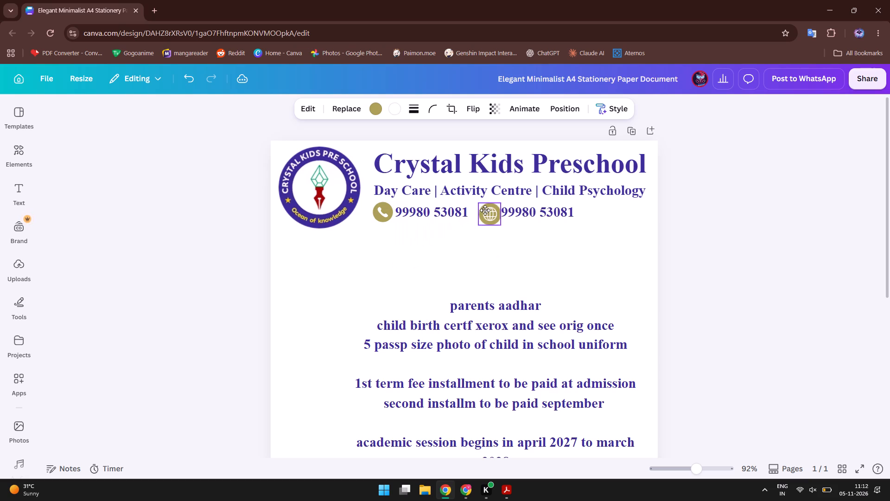
drag(485, 210, 483, 208)
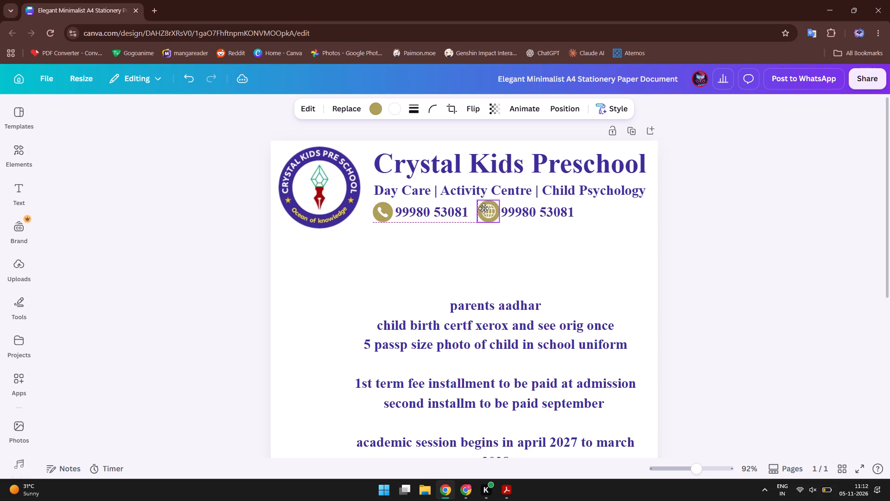
drag(483, 208, 483, 209)
click(498, 222)
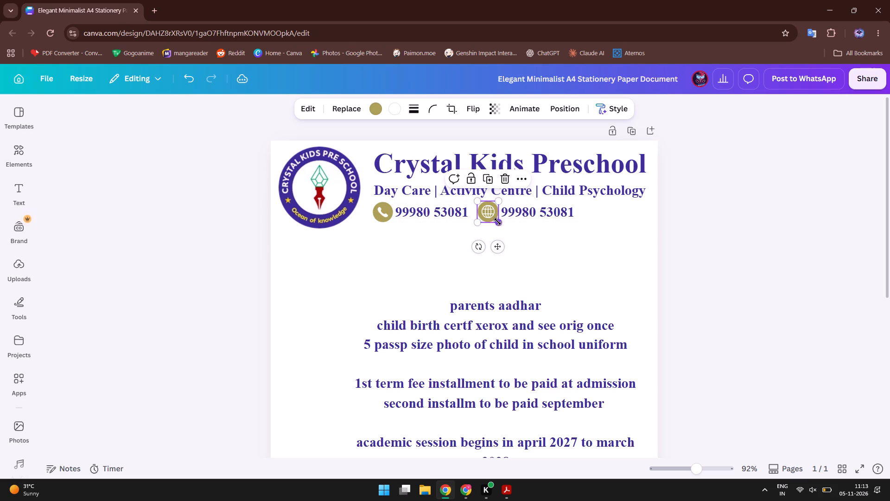
click(499, 200)
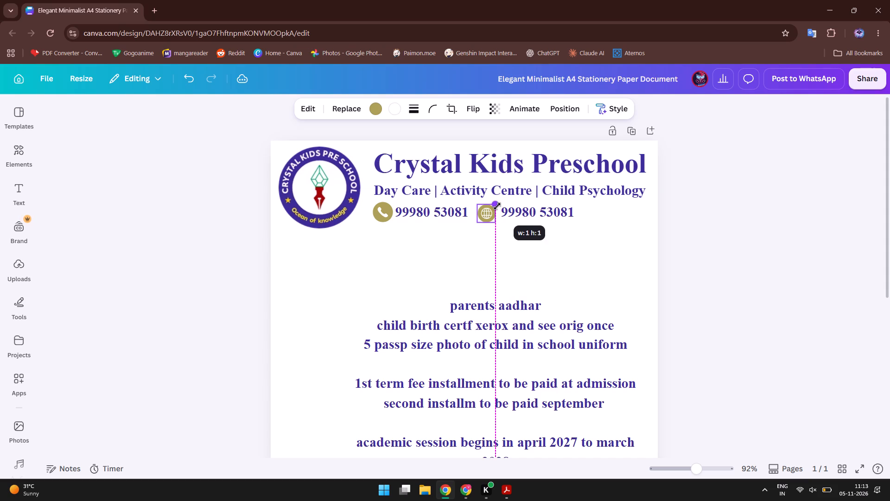
click(559, 238)
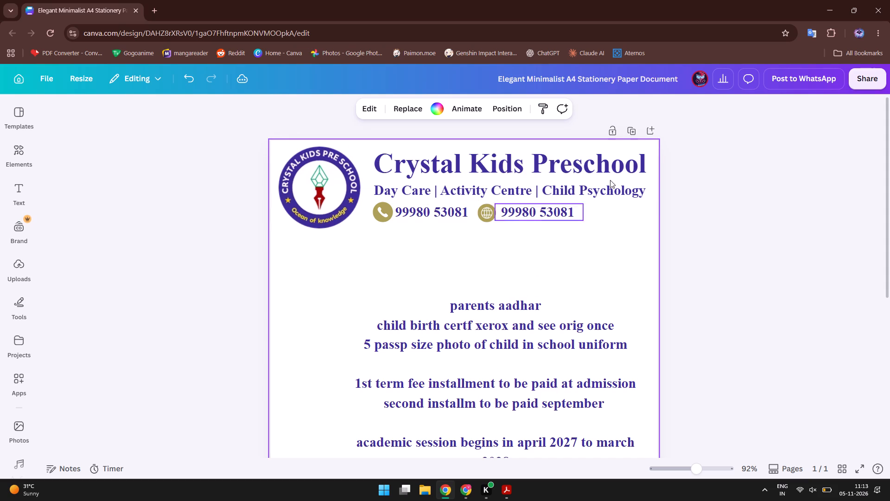
click(878, 34)
click(793, 89)
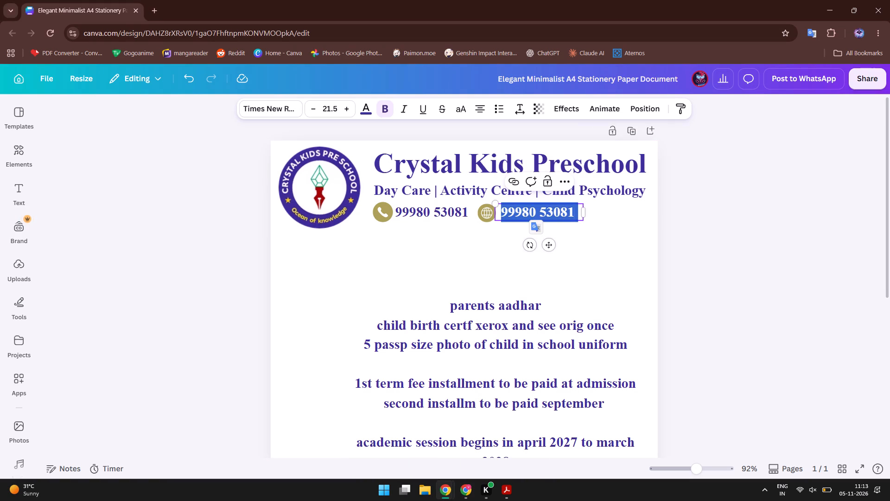
key(BackSpace)
key(ctrl+v)
click(618, 260)
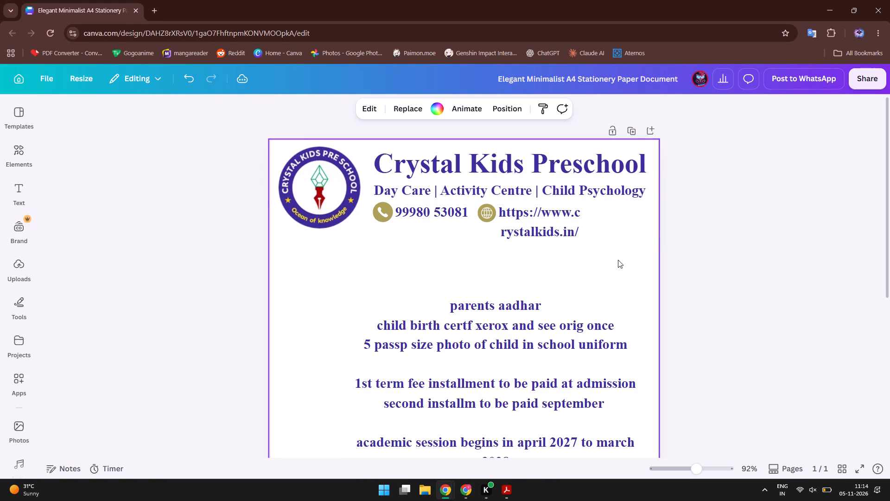
Widen the website address text box so the whole address fits on one line.
click(559, 225)
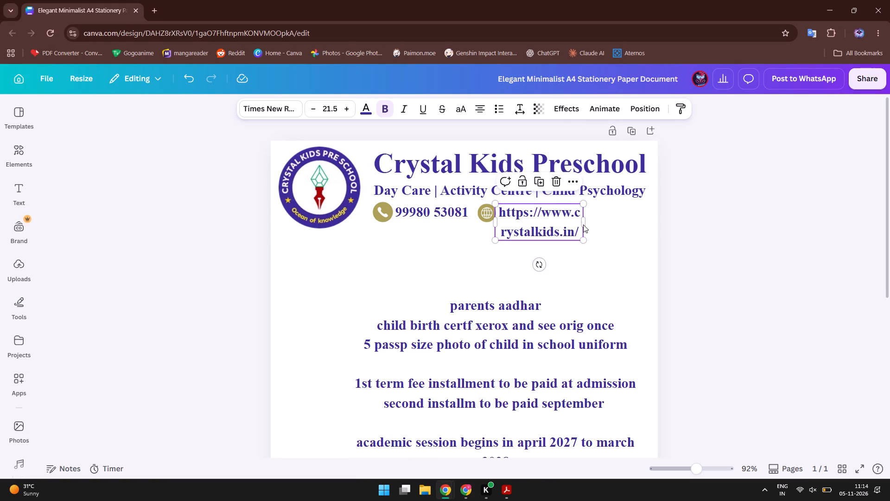
drag(585, 224, 653, 217)
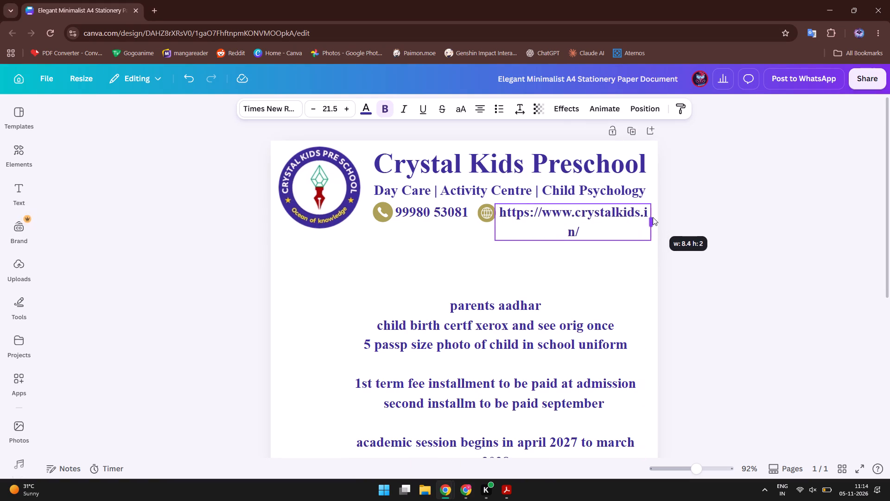
drag(653, 217, 665, 216)
click(623, 234)
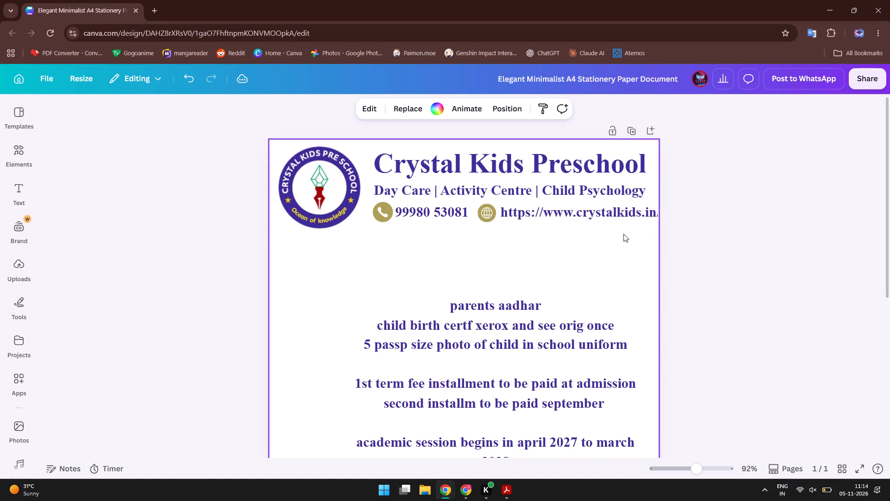
Group the call icon, contact number, globe icon and website address of the header contact line.
click(480, 216)
click(492, 208)
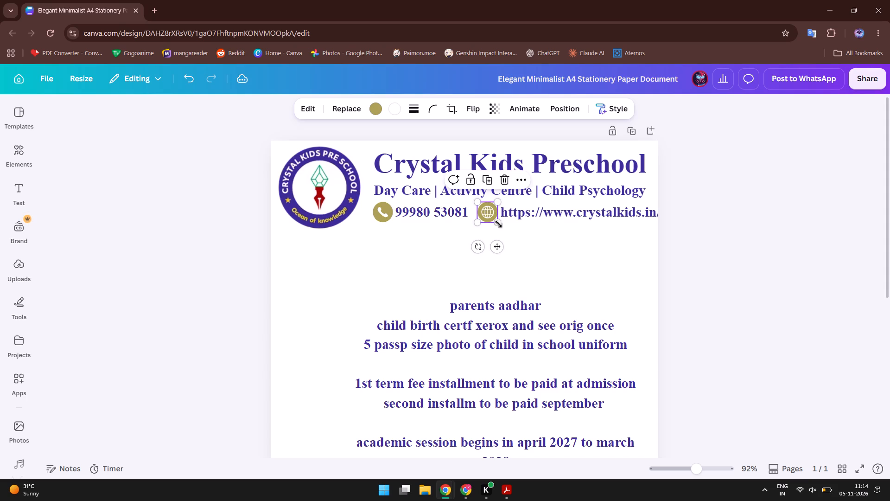
click(499, 224)
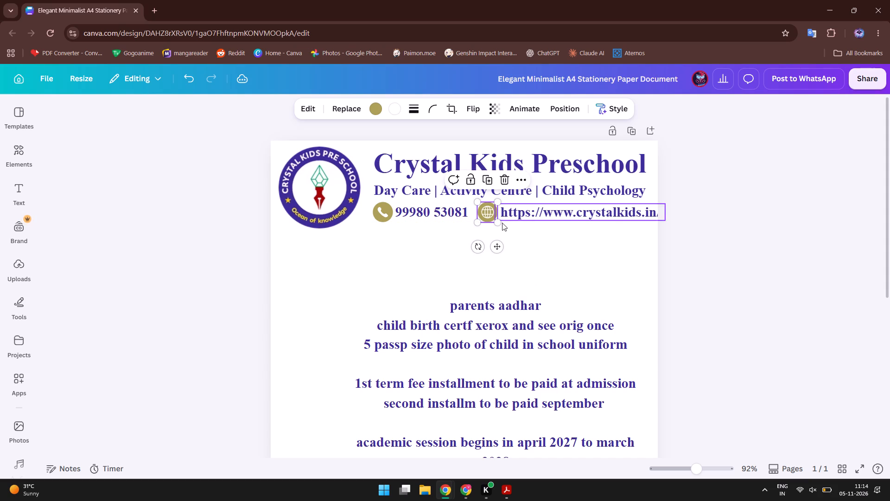
click(540, 250)
drag(540, 250, 420, 252)
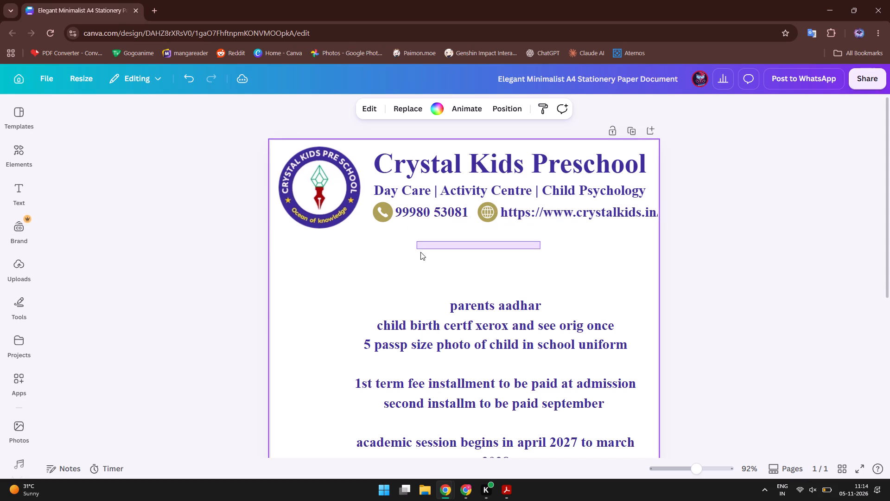
drag(420, 252, 420, 253)
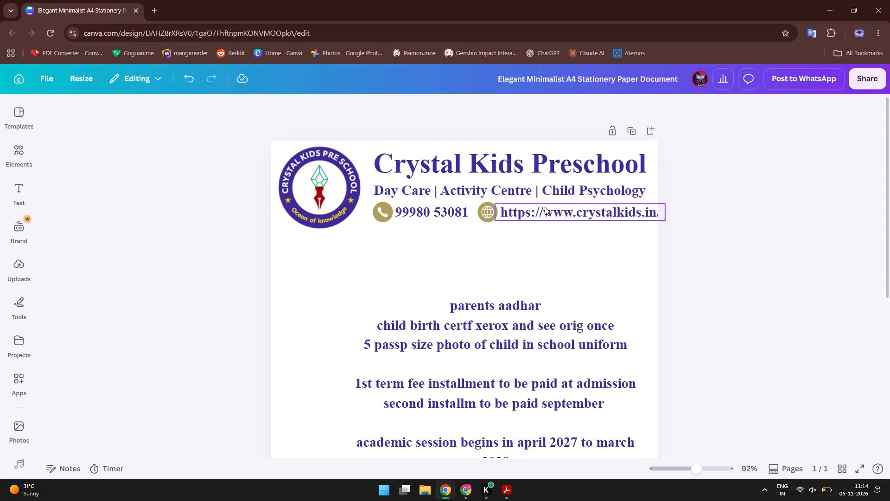
click(545, 207)
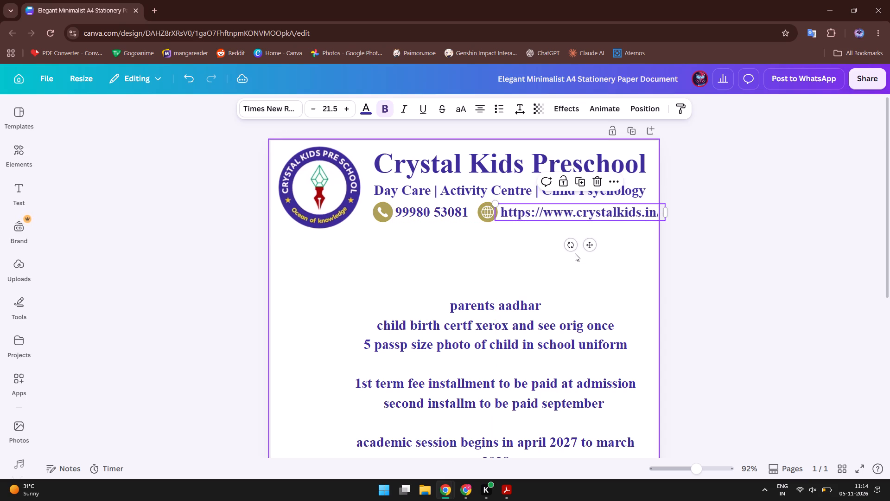
click(517, 257)
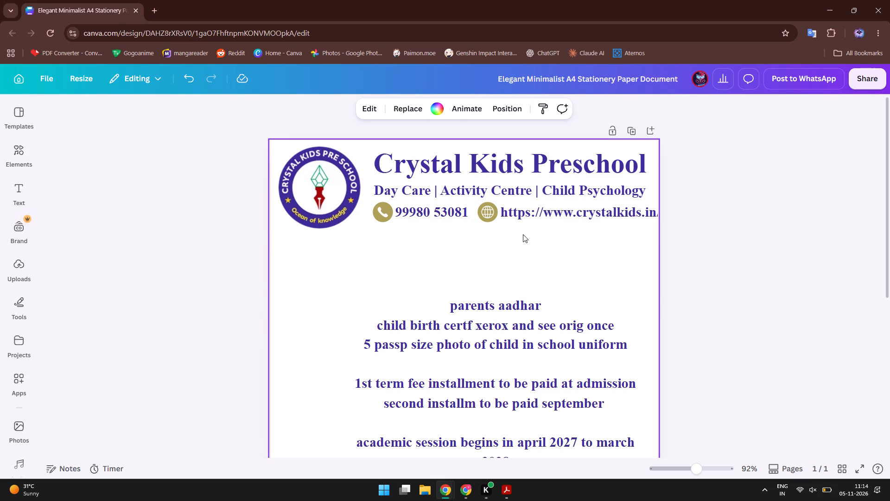
drag(527, 238, 371, 213)
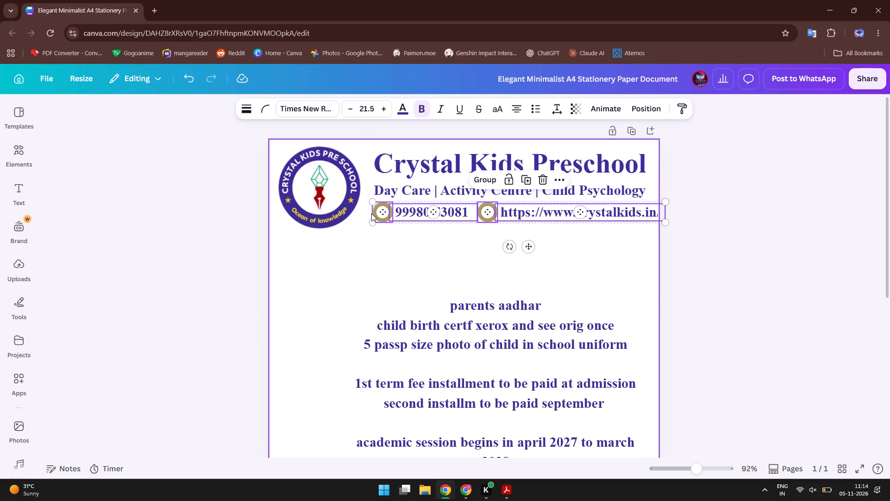
click(487, 180)
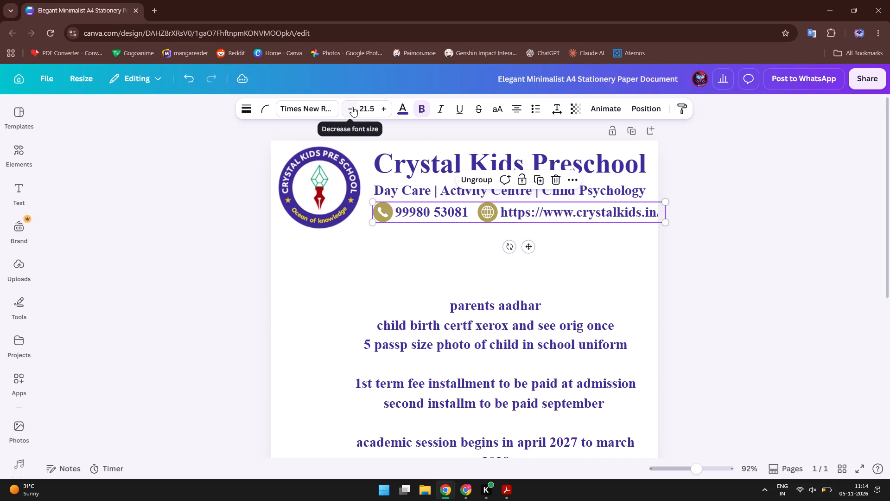
Set the font size of the grouped contact line's text to 17.
click(352, 107)
click(370, 110)
key(BackSpace)
text(18)
key(Return)
click(355, 110)
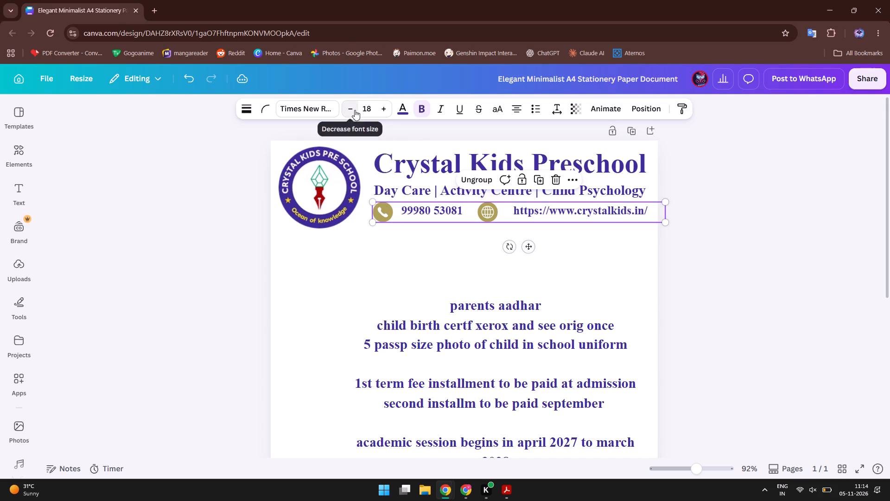
click(355, 110)
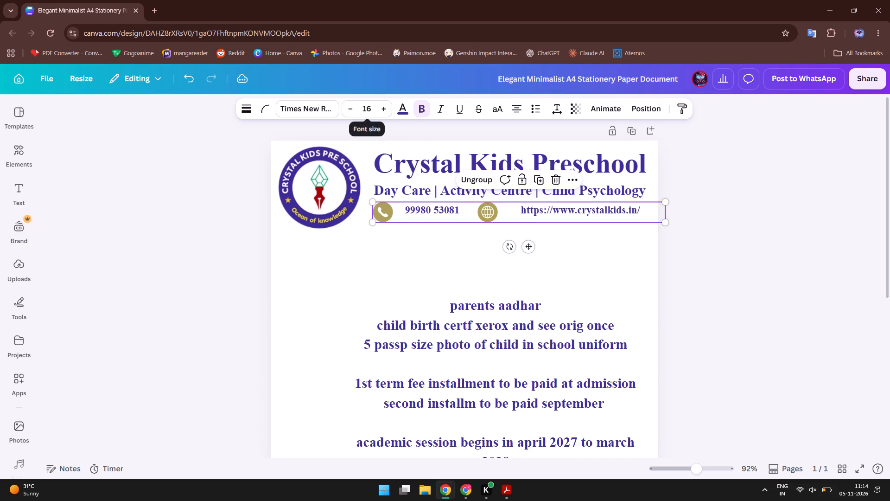
click(382, 112)
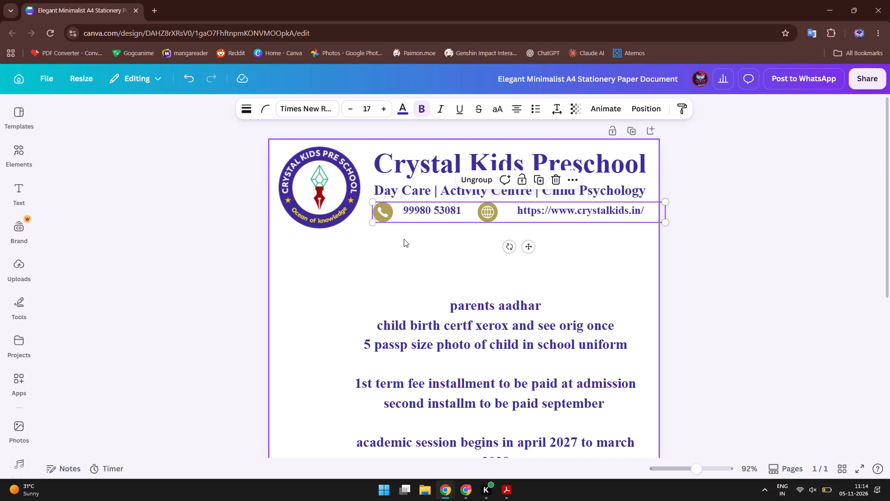
Ungroup the header contact line into its separate icons and text boxes.
click(404, 239)
click(431, 221)
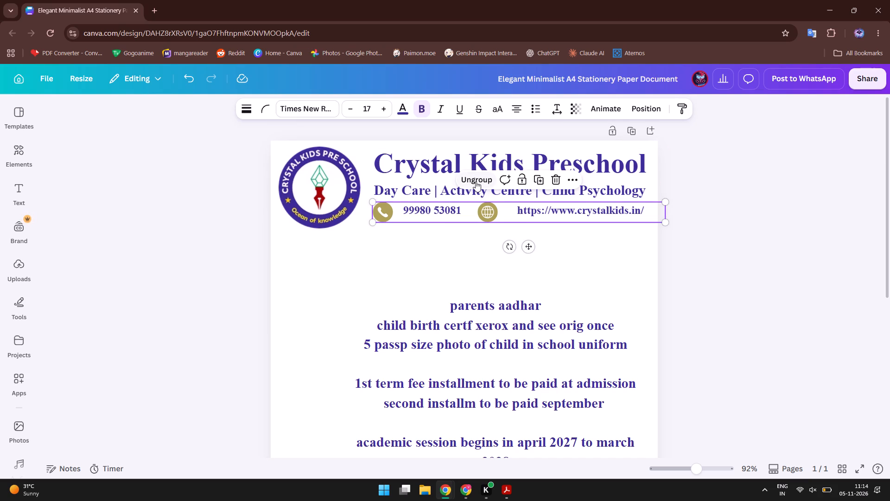
click(476, 181)
click(426, 243)
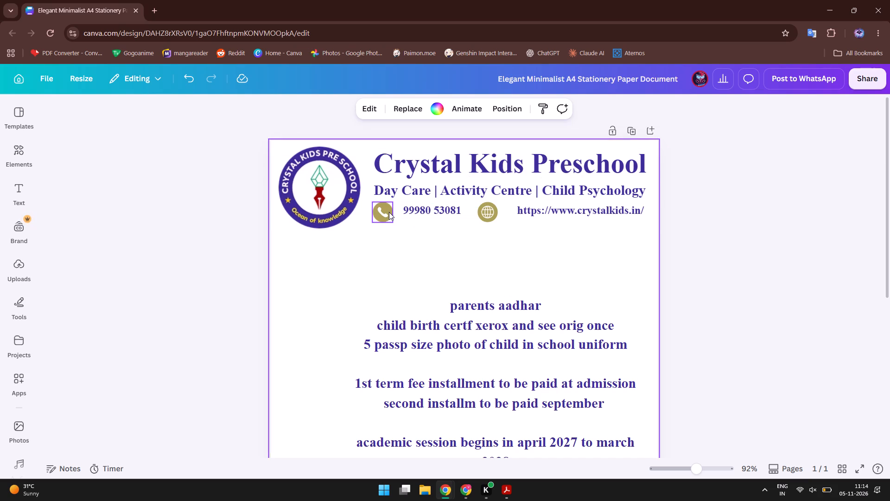
Shrink the call icon slightly and place it close beside the contact number, vertically centred on its text.
drag(389, 212, 397, 211)
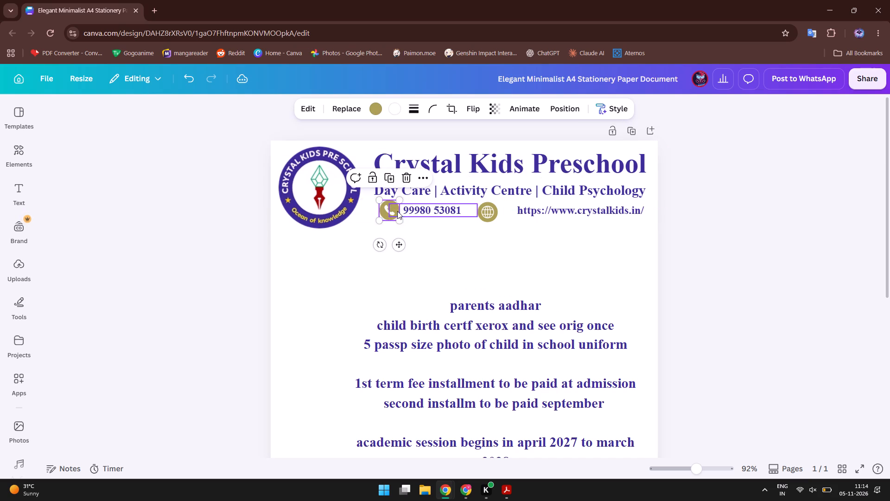
drag(400, 220, 399, 214)
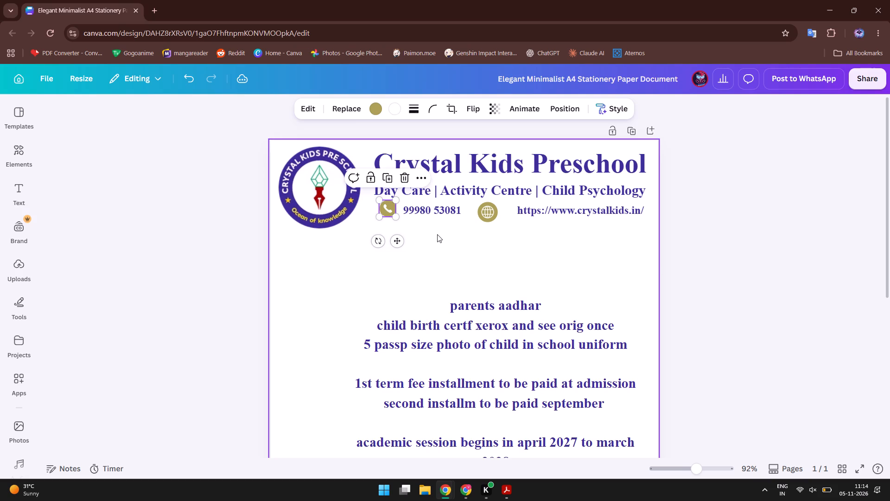
click(437, 234)
scroll(437, 234, left, 1)
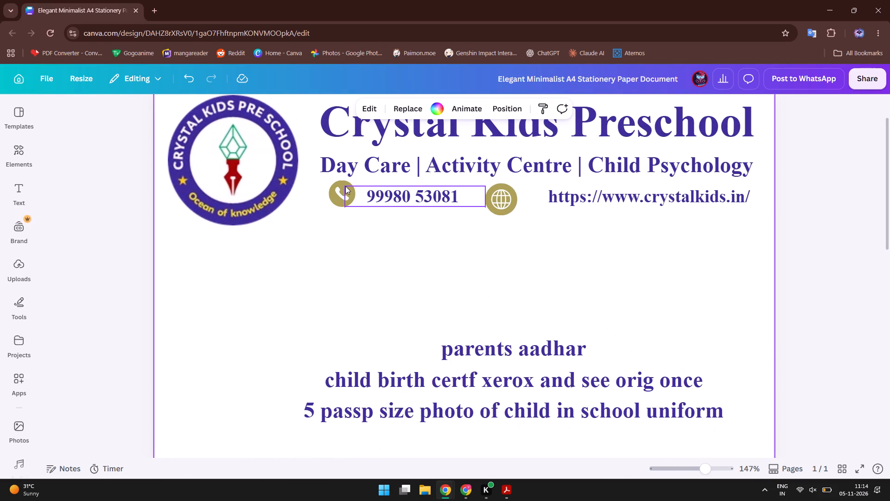
click(340, 186)
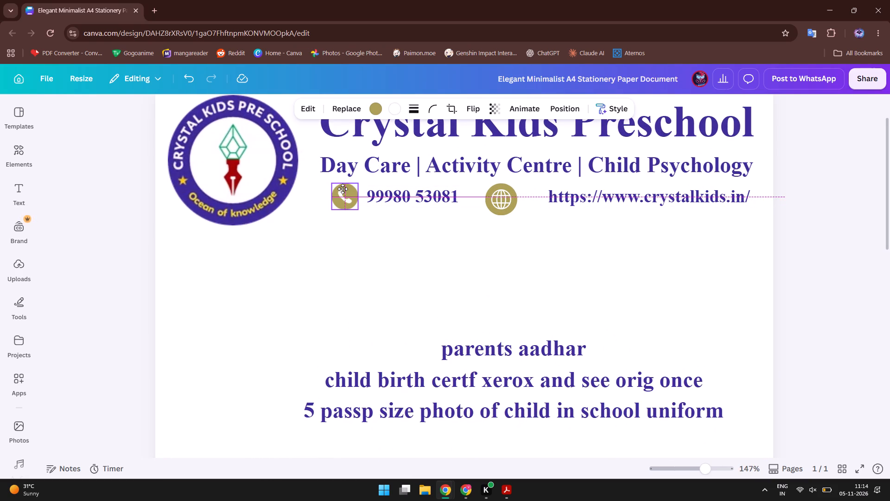
click(479, 223)
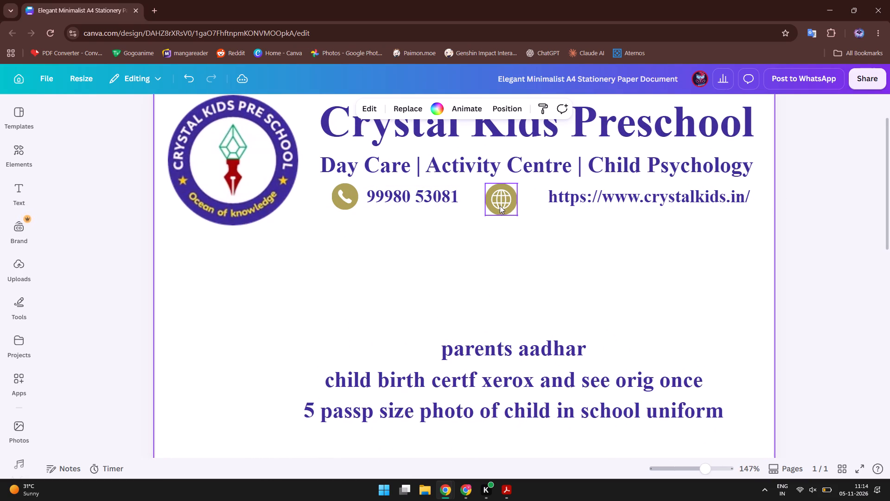
Shrink the globe icon to about 0.9 by 0.9 so it matches the call icon's size.
click(505, 200)
click(509, 198)
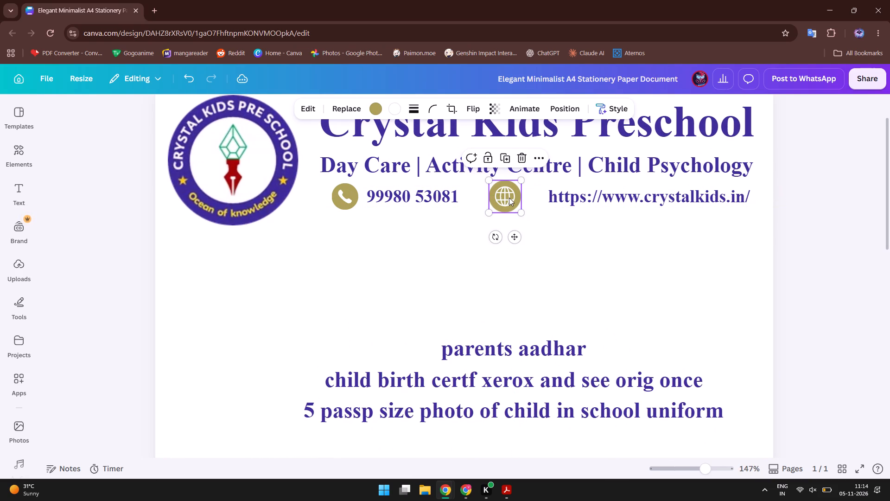
drag(507, 203, 521, 212)
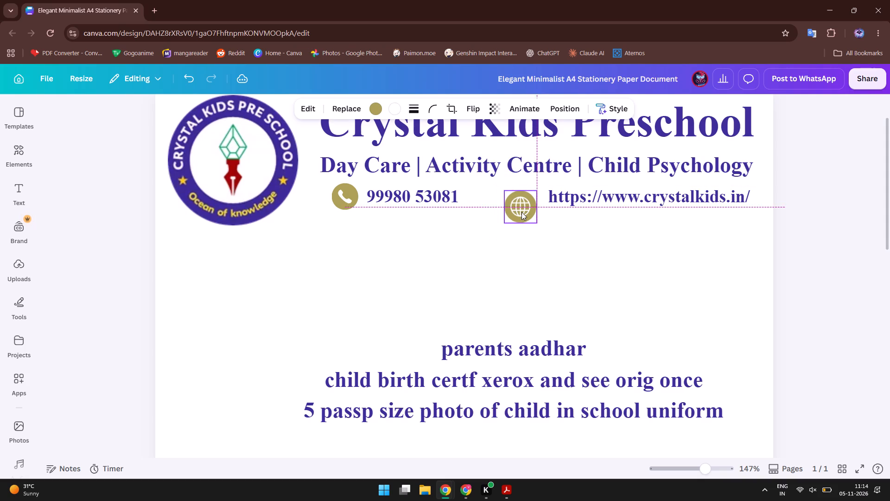
drag(520, 211, 486, 198)
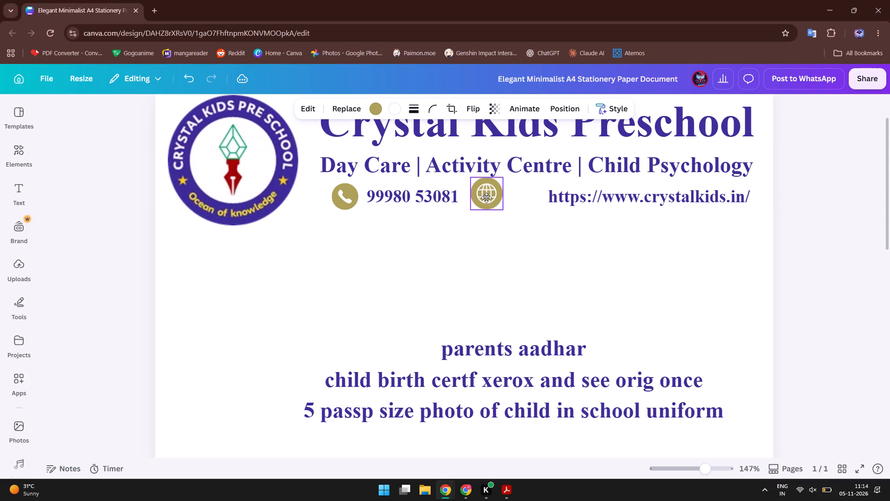
drag(486, 198, 488, 201)
drag(502, 212, 498, 206)
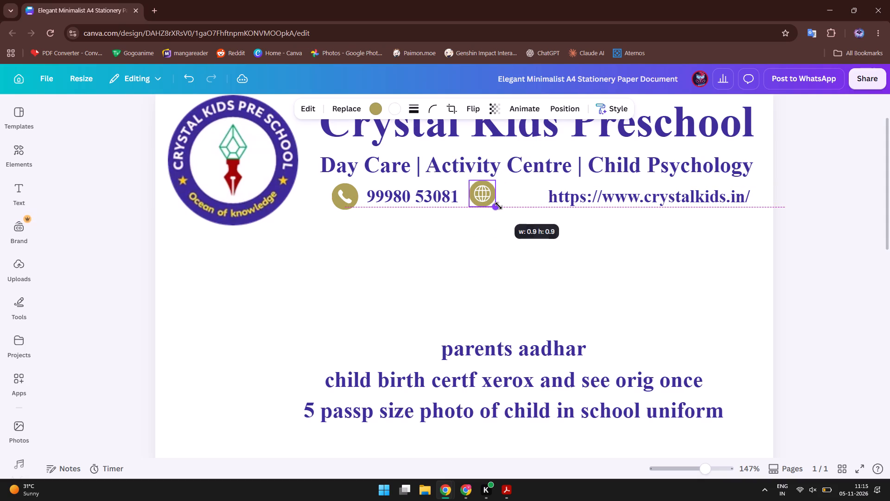
drag(498, 206, 498, 206)
click(498, 206)
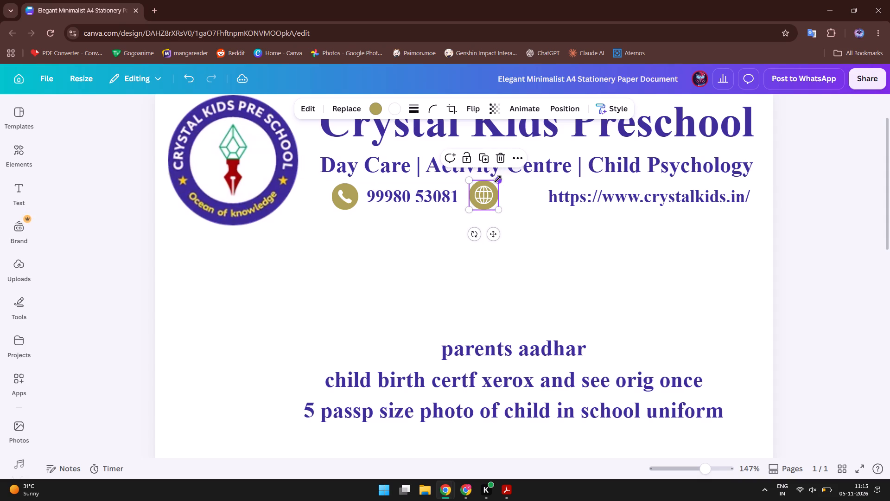
click(497, 179)
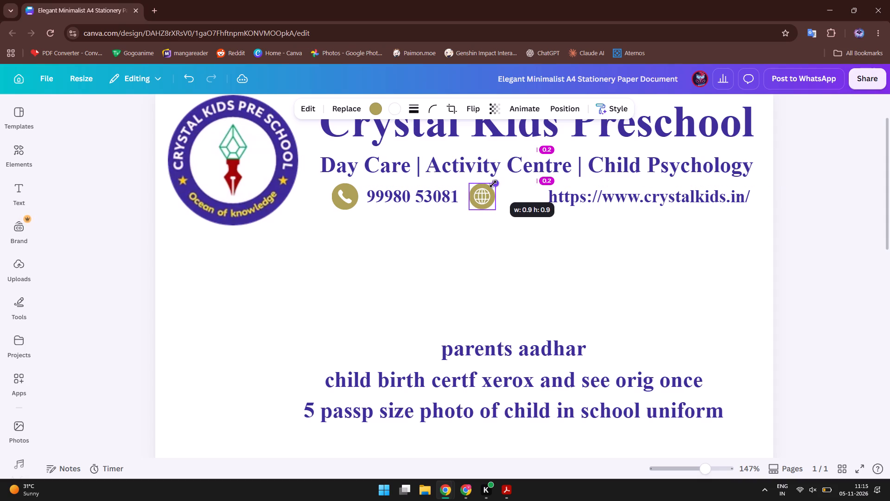
click(522, 223)
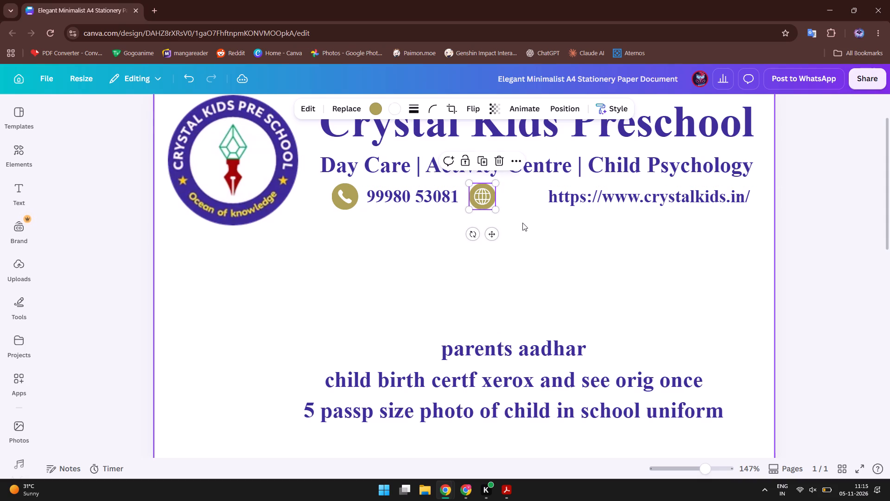
Place the globe icon close beside the start of the website address, level with the call icon.
drag(489, 198, 538, 199)
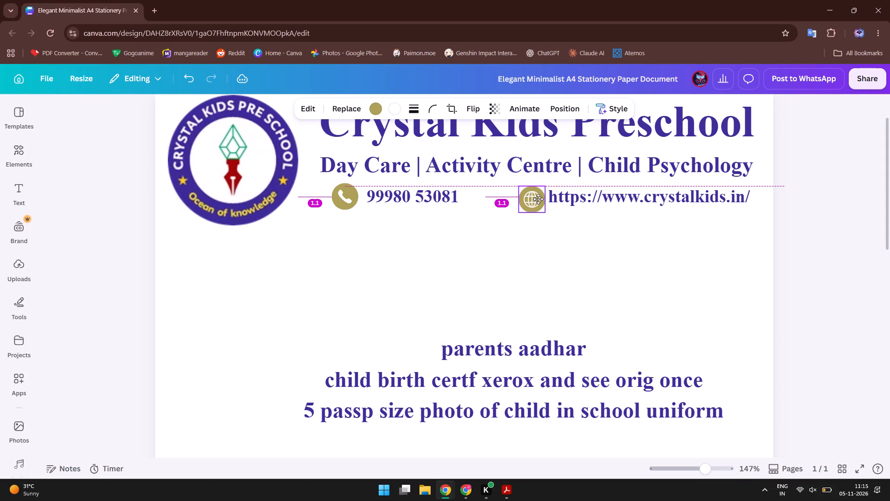
drag(538, 199, 536, 197)
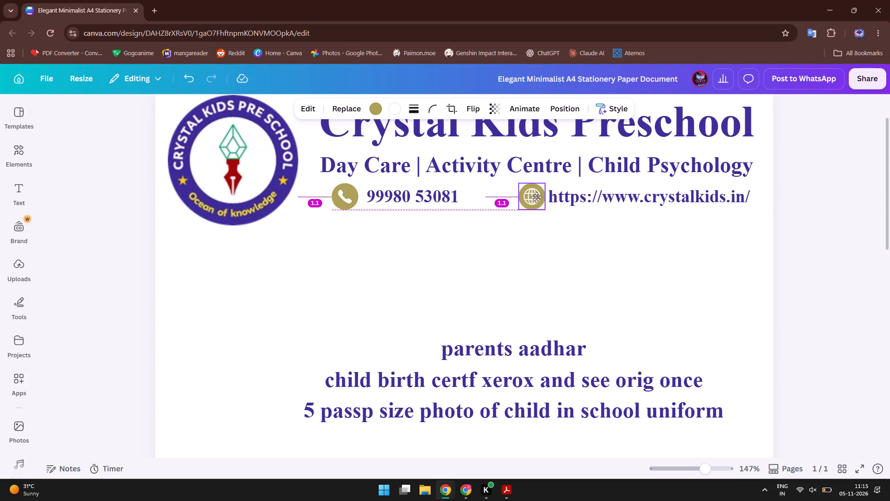
drag(536, 197, 537, 197)
drag(537, 197, 537, 198)
click(597, 233)
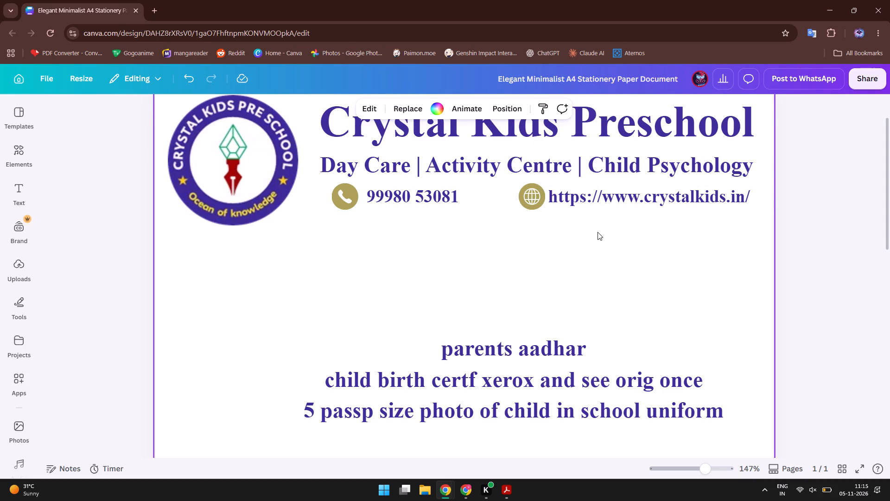
click(598, 232)
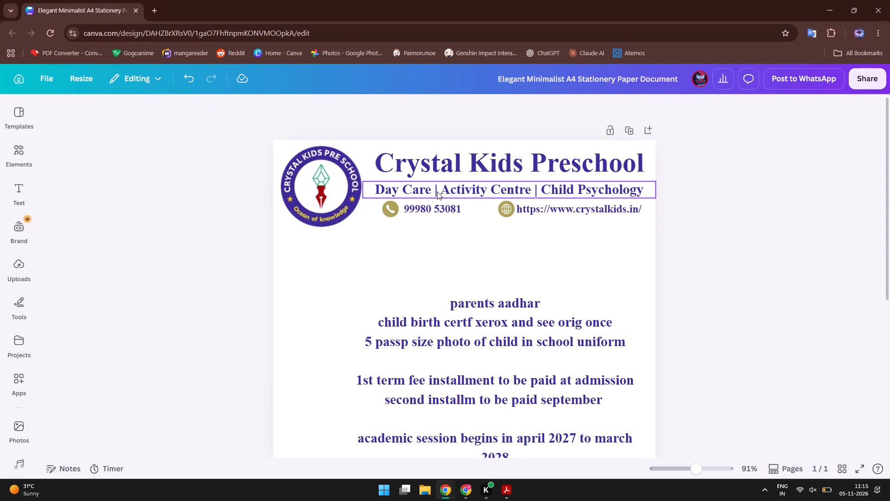
Replace the separator bar between Day Care and Activity Centre with one in the icons' gold colour.
click(437, 193)
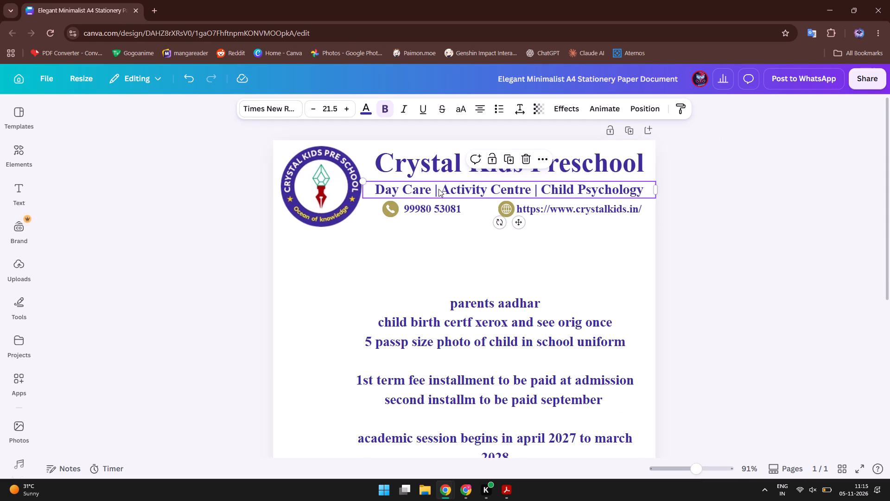
click(419, 186)
click(433, 189)
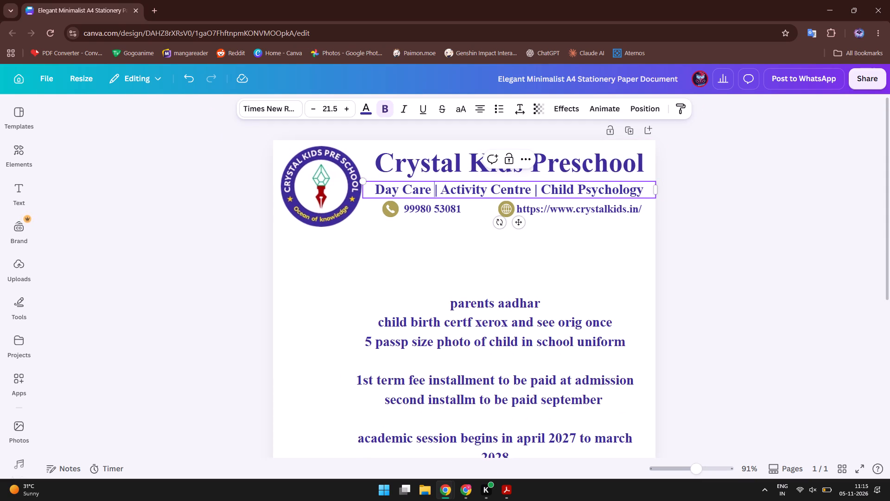
click(438, 191)
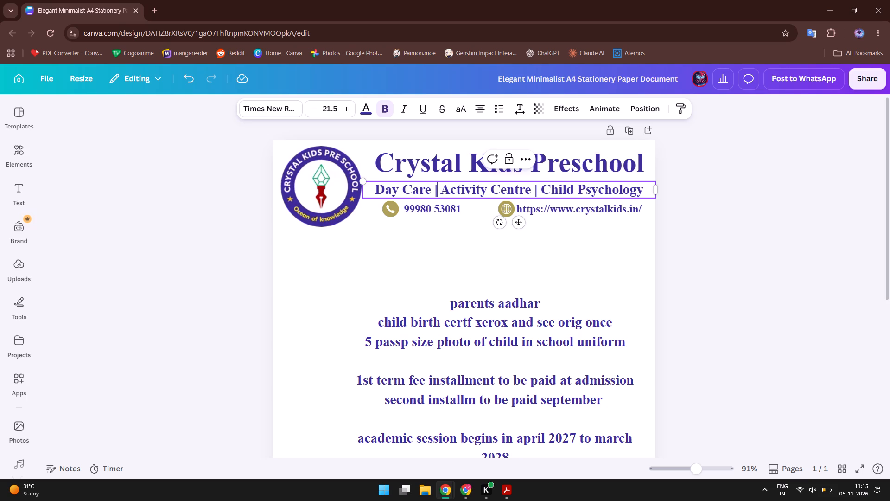
key(BackSpace)
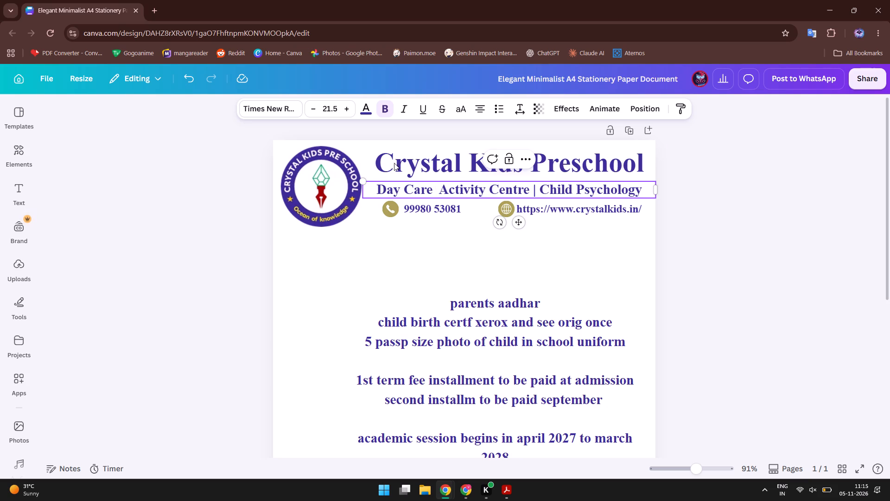
click(364, 109)
click(56, 236)
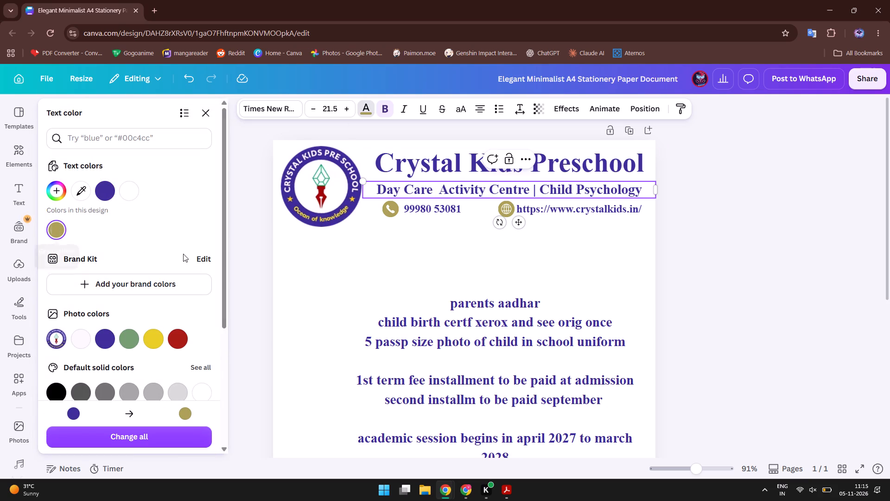
key(shift+bar)
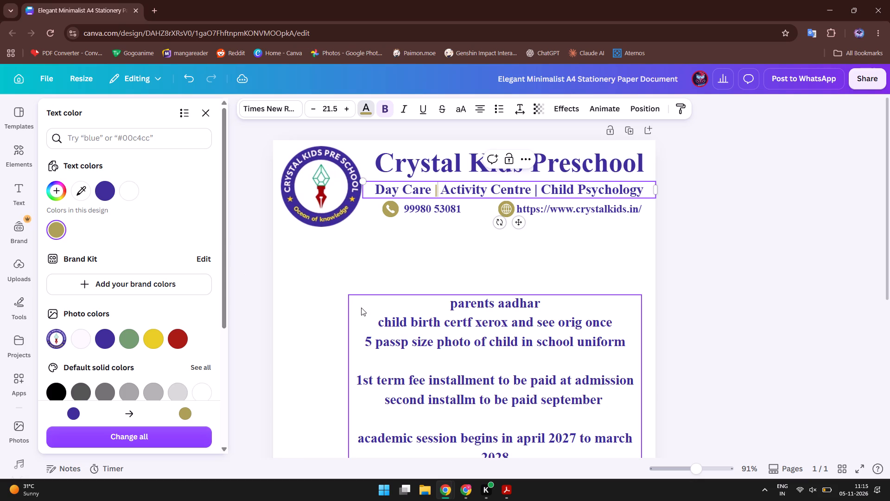
click(430, 270)
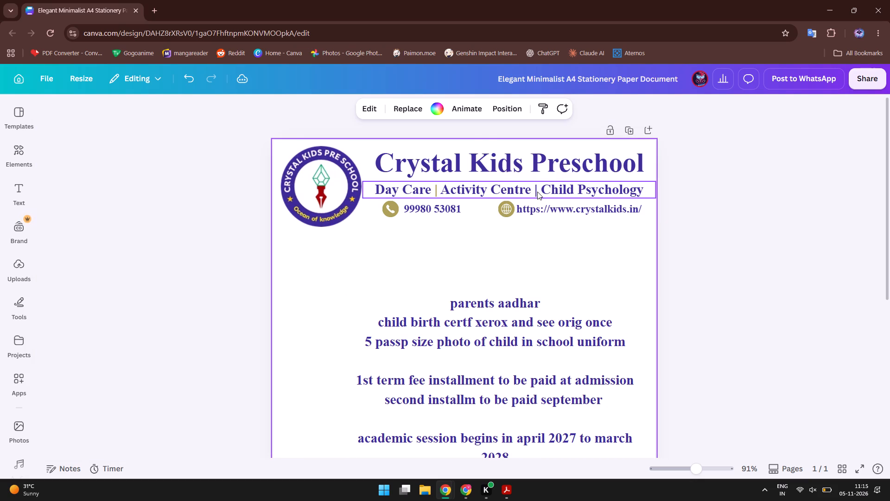
Replace the separator bar between Activity Centre and Child Psychology with one in the same gold.
double_click(537, 192)
key(BackSpace)
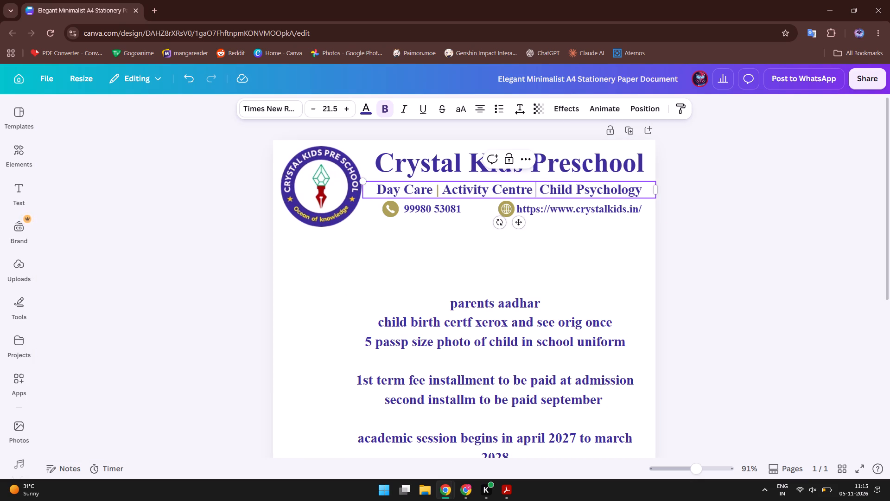
click(369, 107)
click(126, 196)
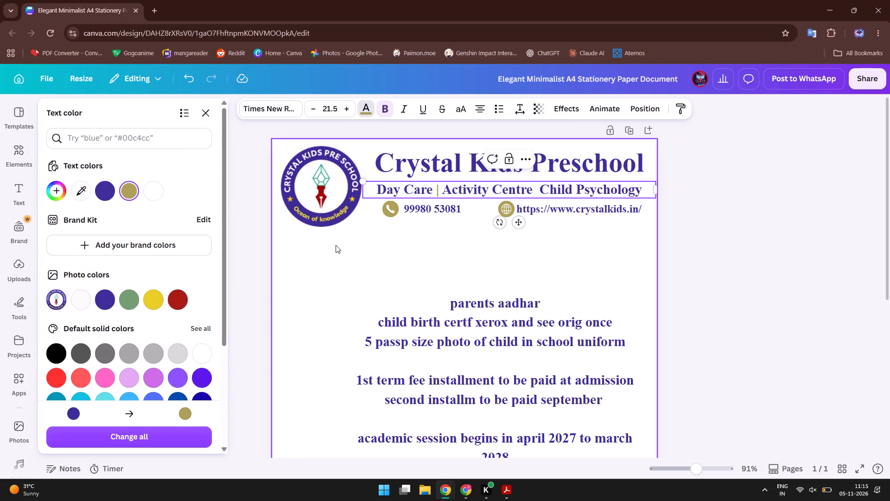
key(shift+bar)
click(414, 295)
click(400, 269)
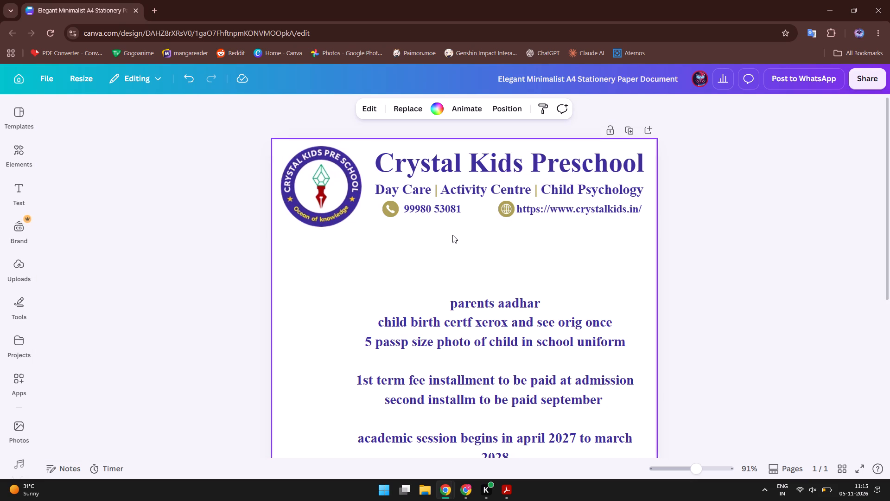
Group the call icon with the contact number.
drag(452, 235, 387, 207)
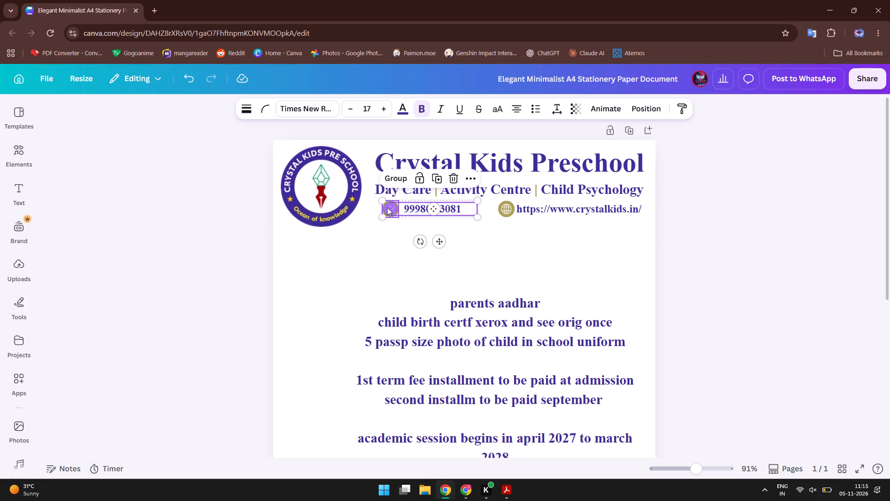
click(395, 178)
click(549, 242)
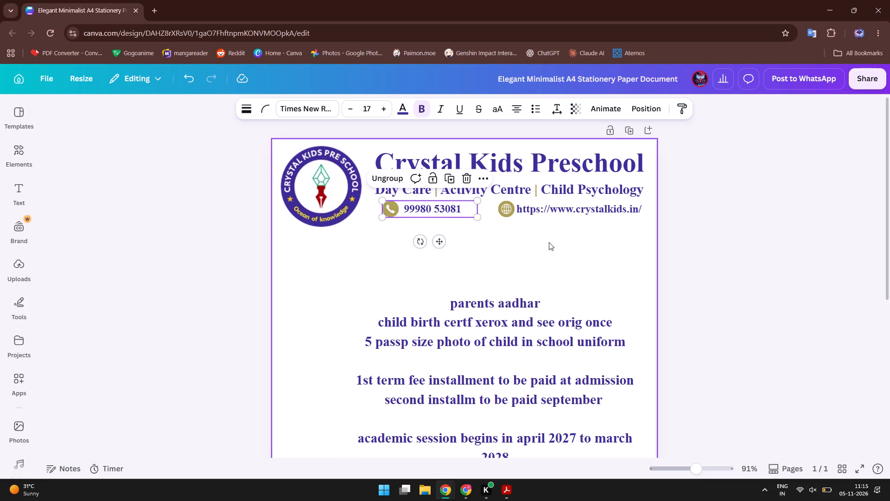
click(555, 238)
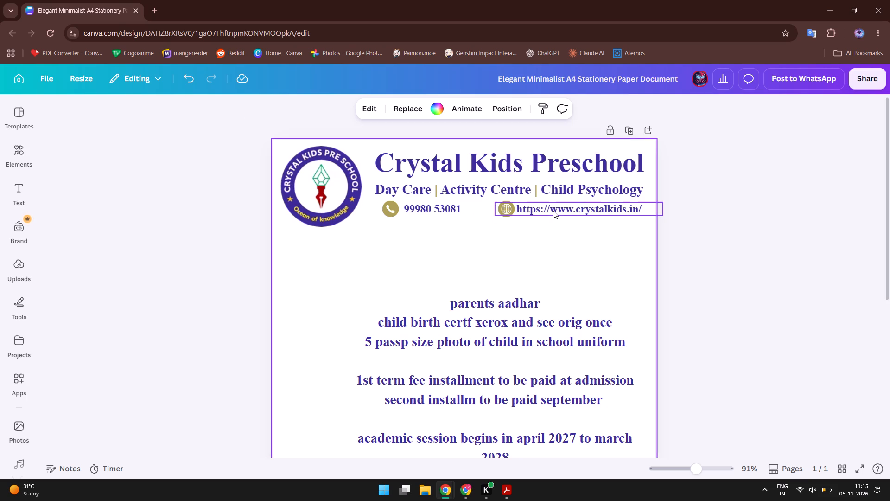
Nudge the website address slightly away from the globe icon and group the two together.
click(553, 210)
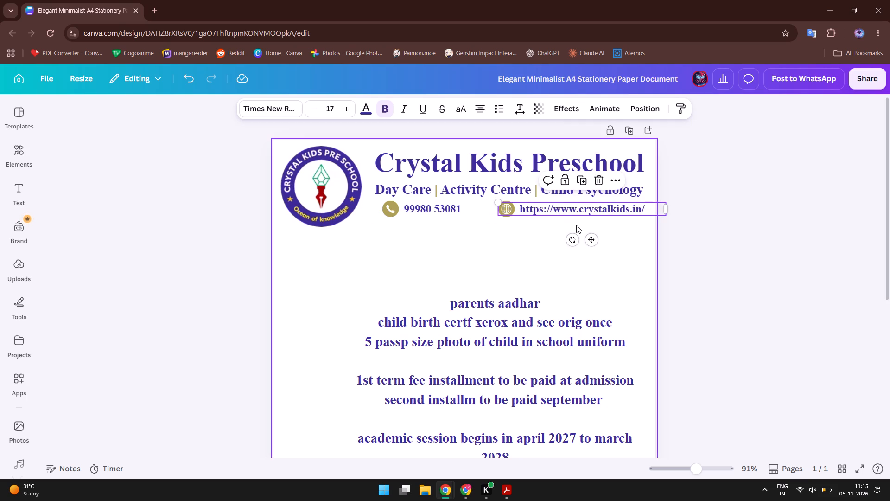
click(576, 225)
drag(576, 225, 506, 209)
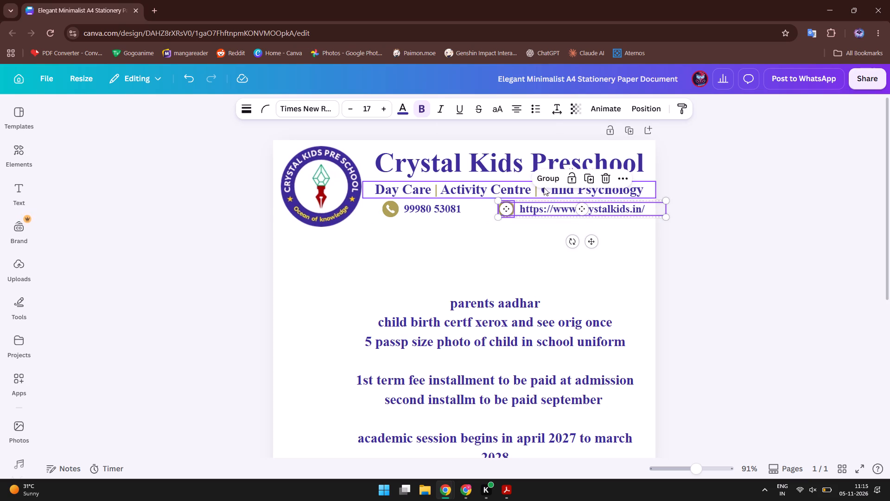
click(552, 175)
Move the globe and website group closer to the contact number, keeping both on the same line.
drag(546, 208, 528, 206)
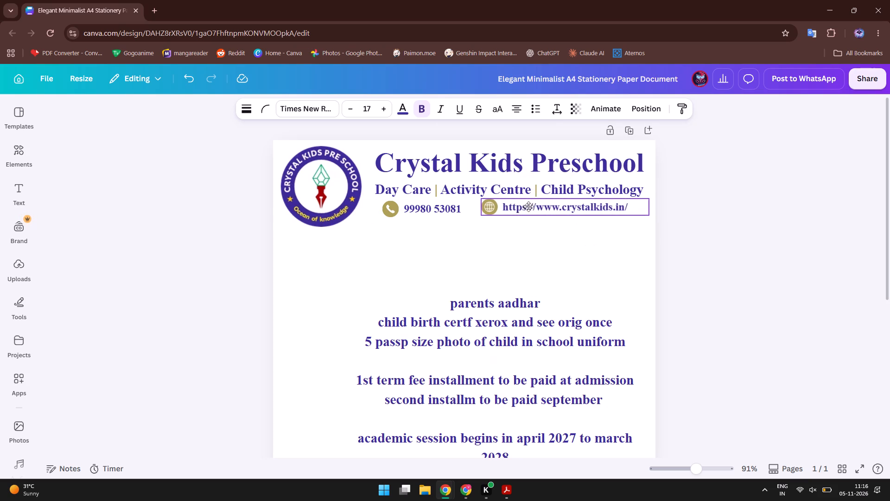
drag(528, 206, 526, 208)
click(461, 236)
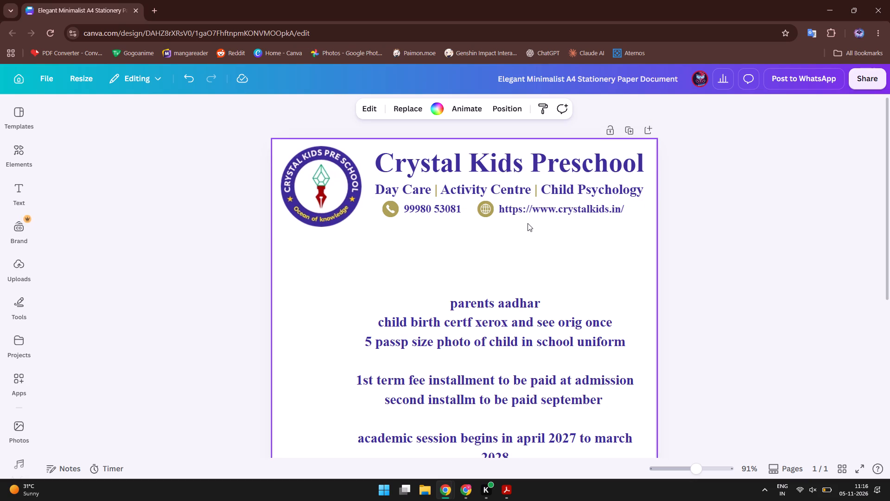
Group the phone and website groups into a single header contact line.
drag(528, 227, 433, 204)
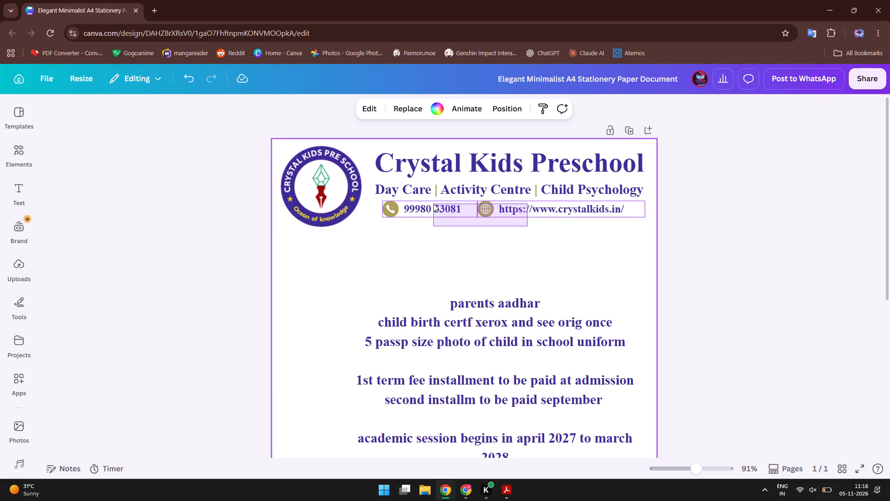
drag(433, 204, 410, 206)
click(460, 179)
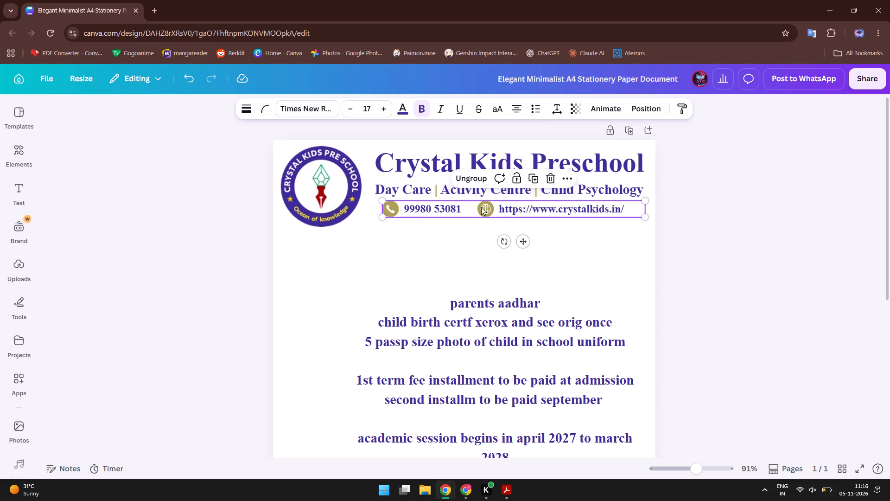
Shift the grouped contact line slightly left and down so it sits balanced beneath the tagline.
drag(481, 209, 472, 212)
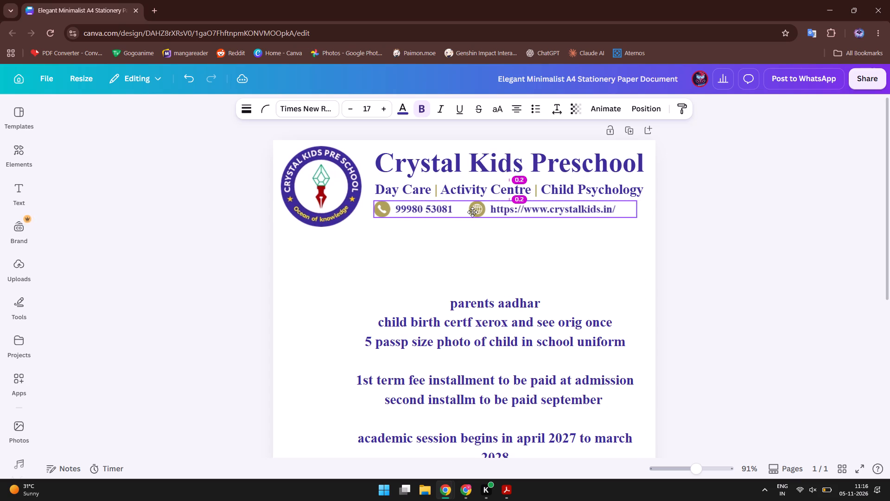
drag(472, 212, 477, 212)
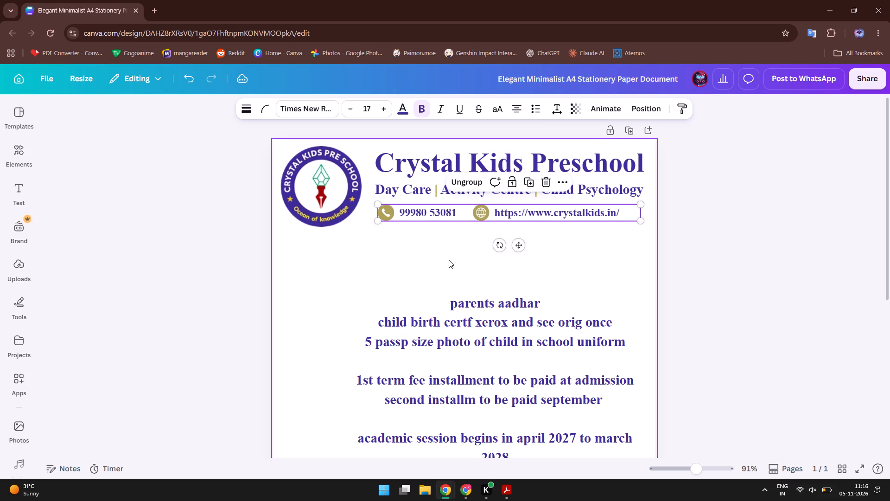
click(449, 260)
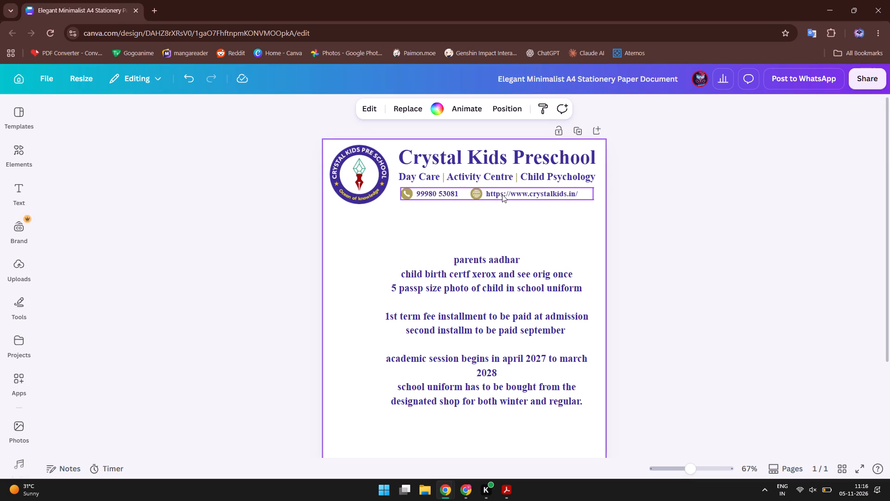
drag(502, 194, 506, 197)
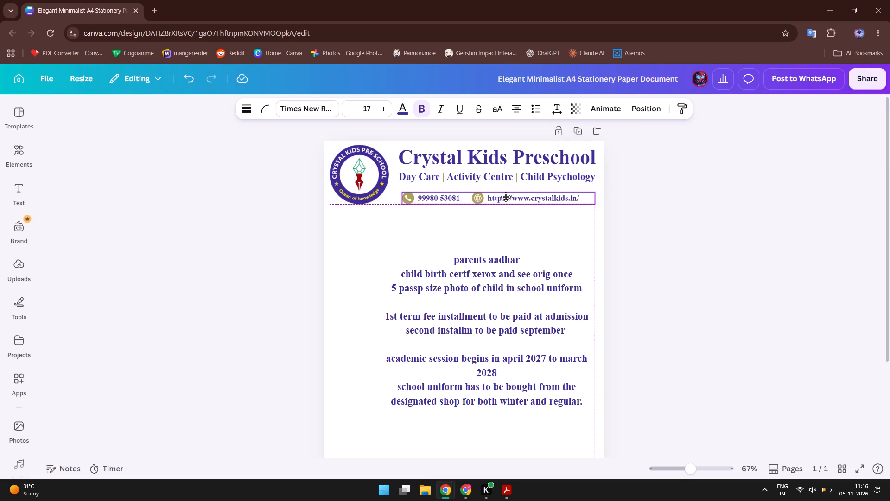
drag(506, 197, 509, 195)
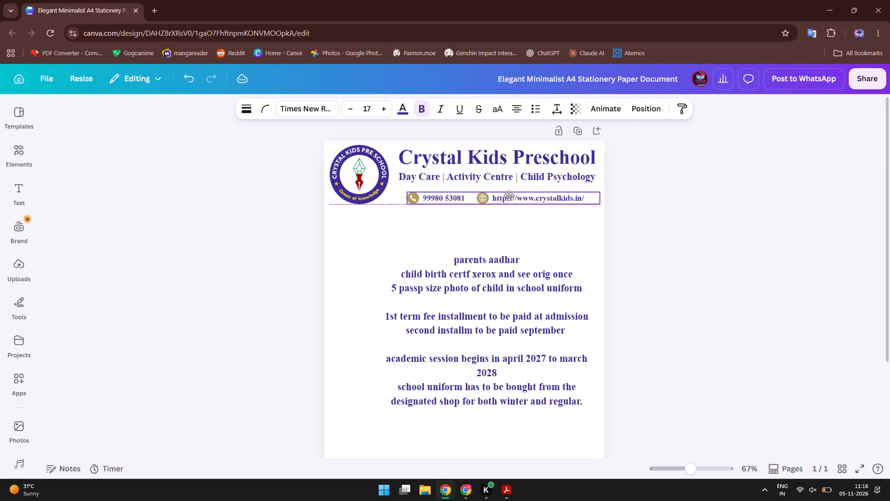
drag(509, 195, 511, 194)
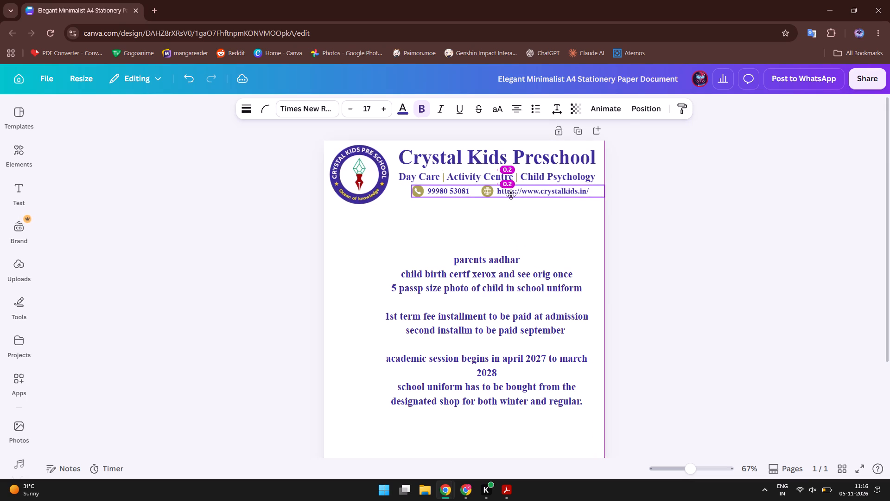
drag(511, 194, 506, 195)
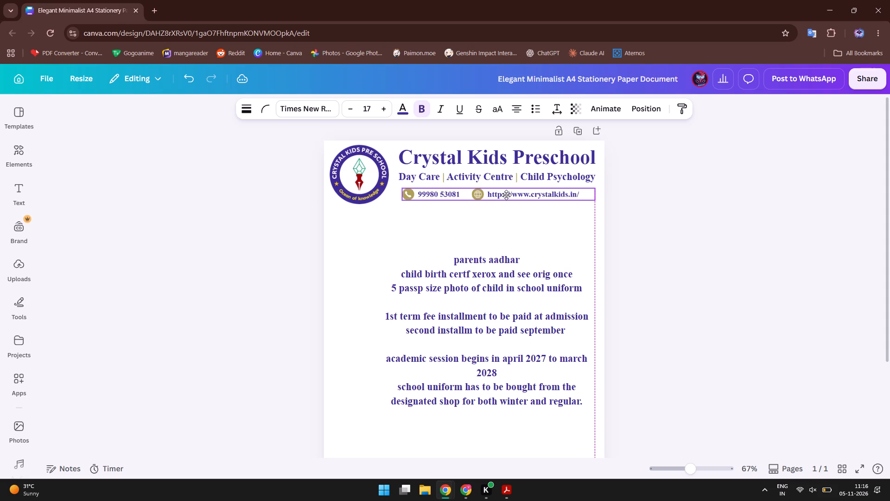
drag(506, 195, 509, 195)
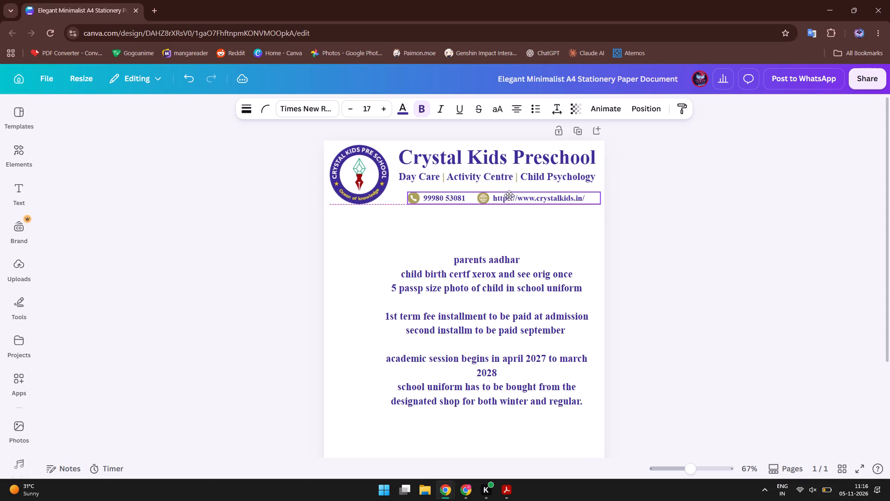